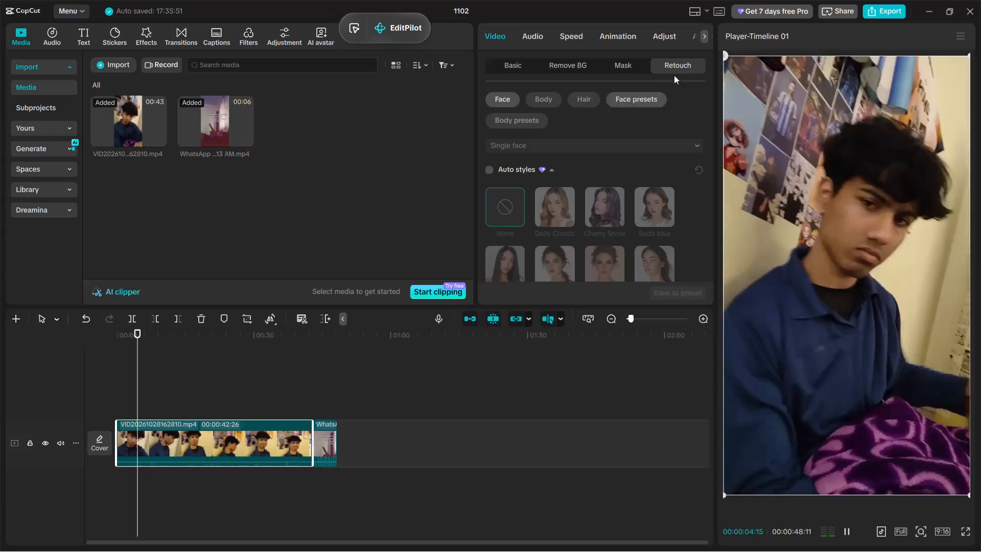
Lower the volume of the long VID clip to -54.2 dB.
left_click(546, 40)
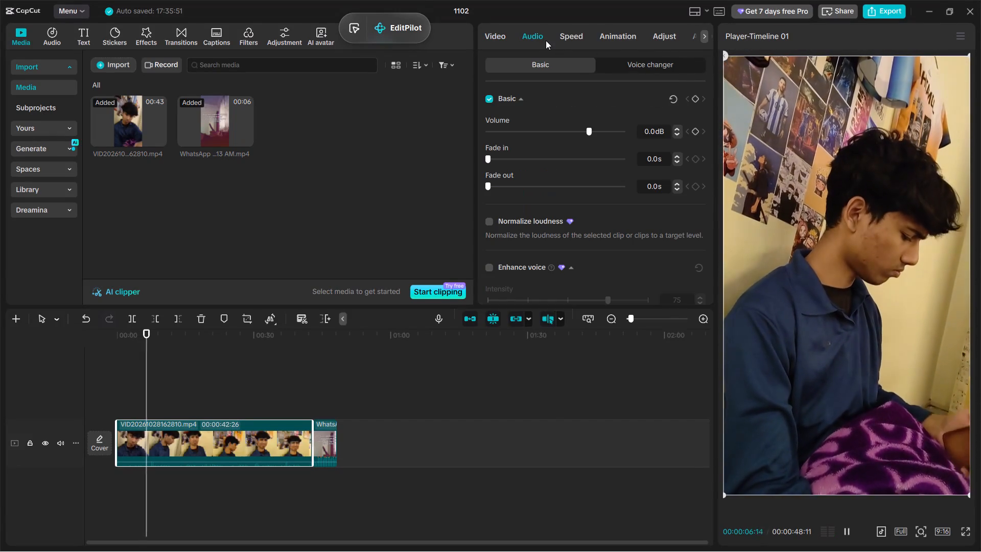
left_click(499, 140)
left_click(495, 134)
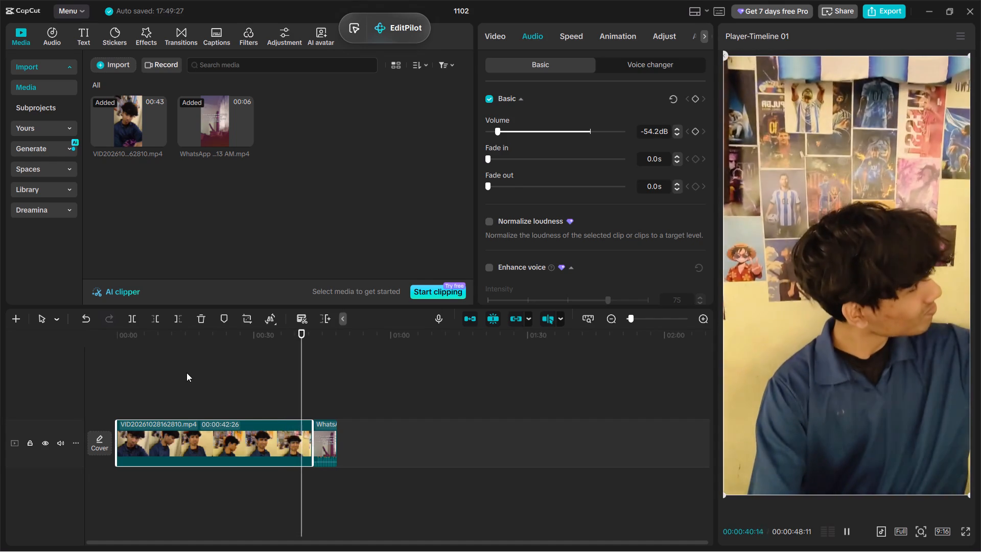
Split the VID clip at about 00:00:17:02 and delete the part before the cut.
left_click(186, 373)
key("space")
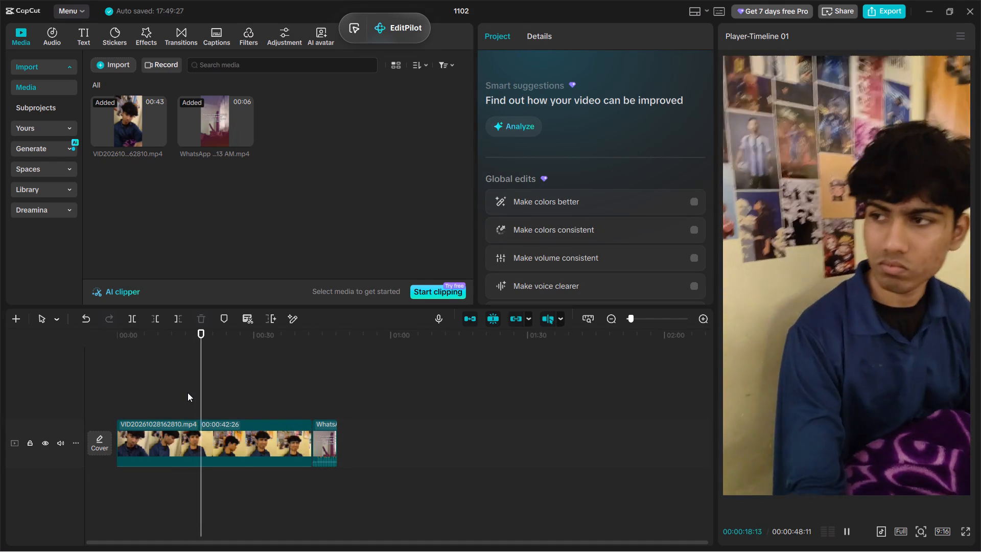
key("space")
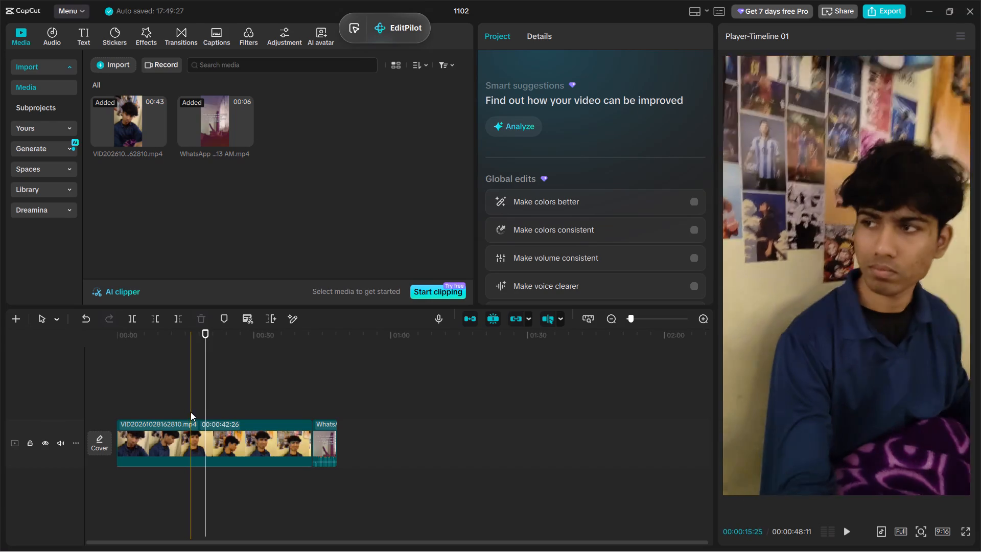
left_click(202, 405)
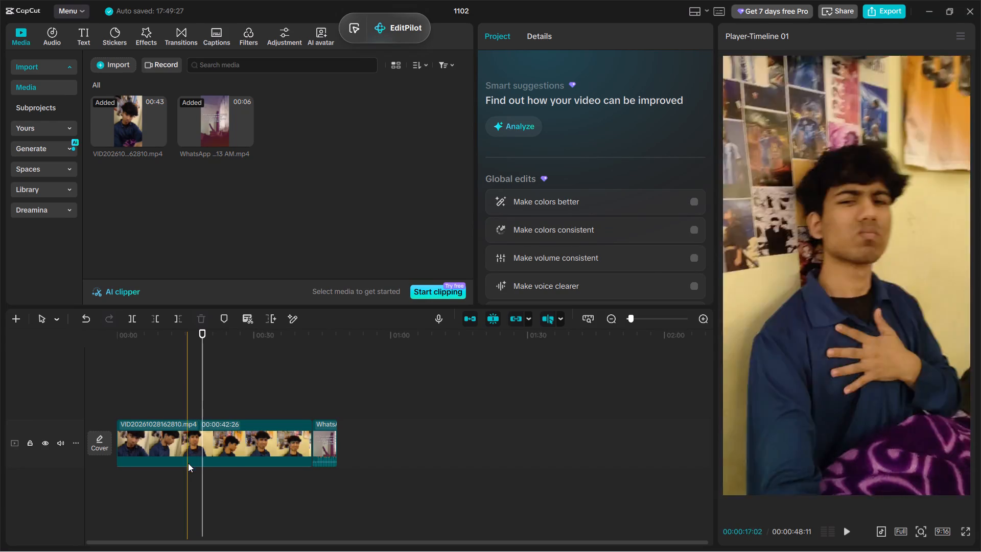
left_click(188, 463)
left_click(129, 320)
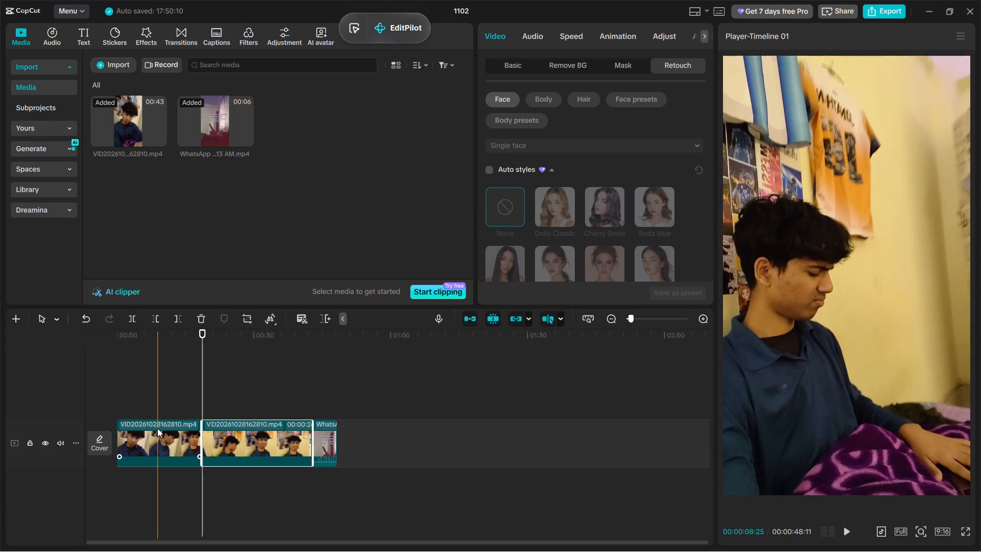
left_click(157, 428)
key("Delete")
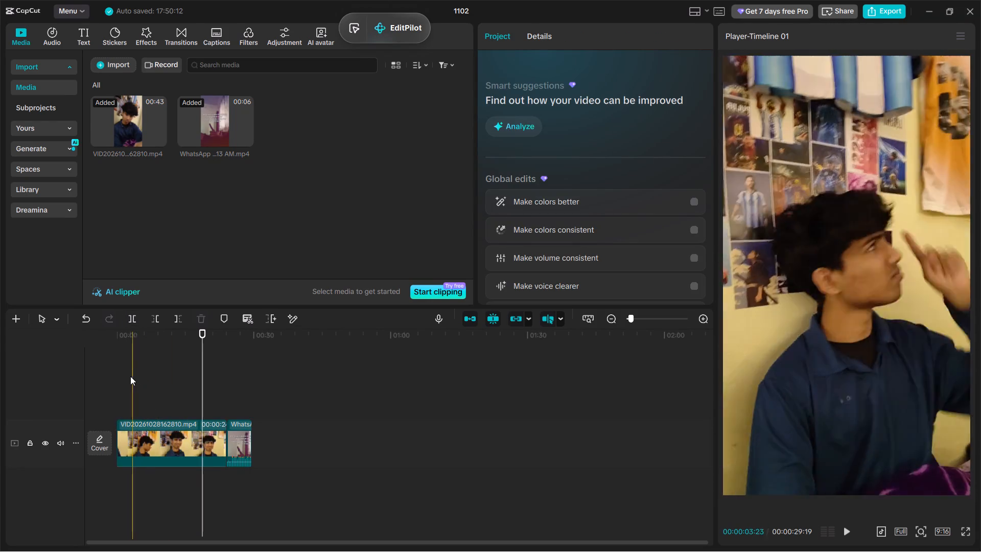
Set the speed of the remaining VID clip to 1.10x.
left_click(120, 378)
key("space")
key("space")
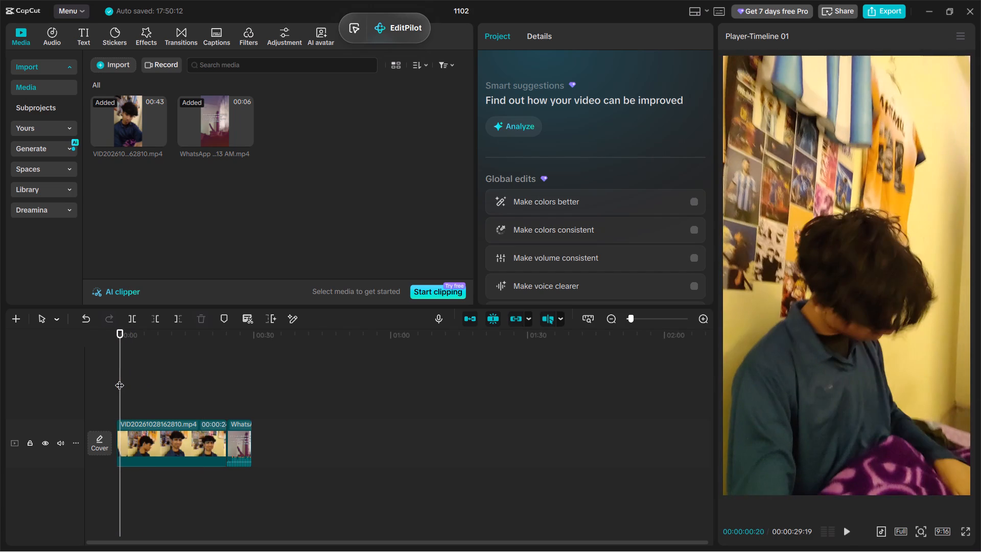
left_click(138, 438)
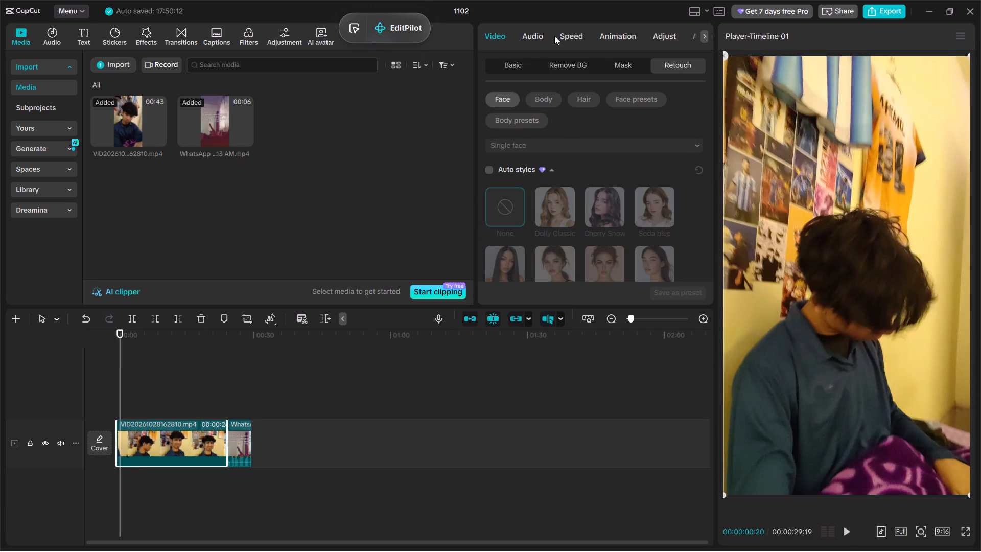
left_click(556, 36)
left_click(697, 113)
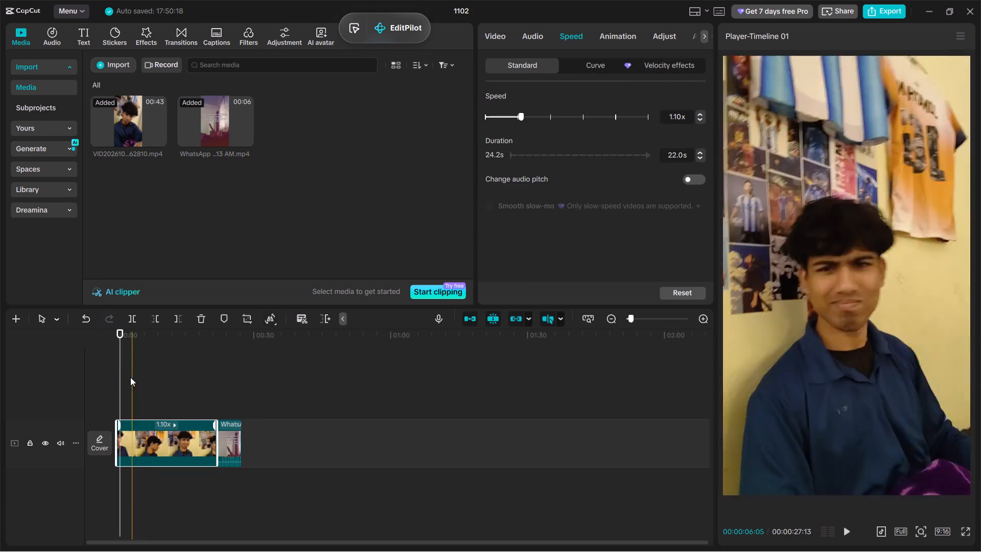
Move the 1.10x VID clip onto a new track above the WhatsApp clip, aligned with the timeline start.
left_click(115, 384)
left_click(115, 384)
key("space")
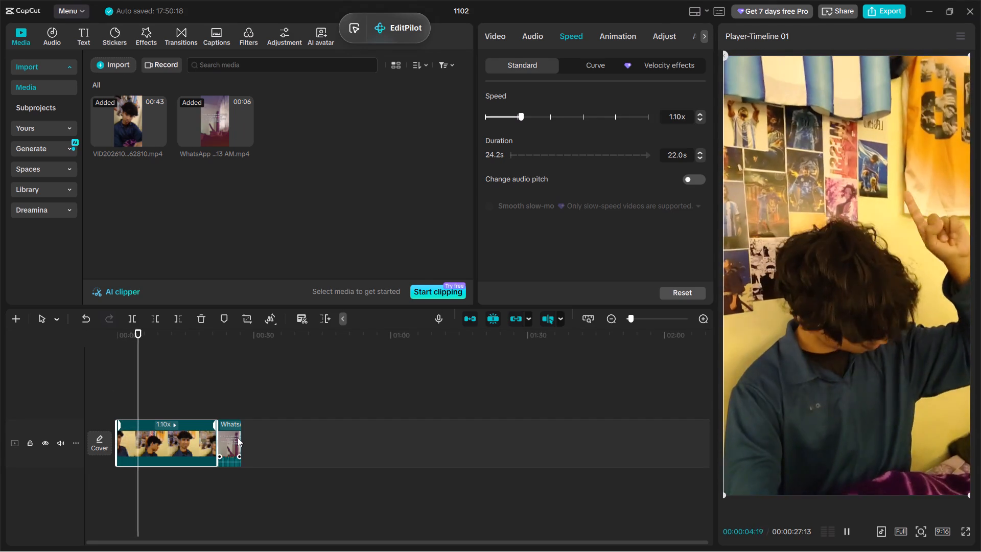
left_click_drag(160, 433, 228, 407)
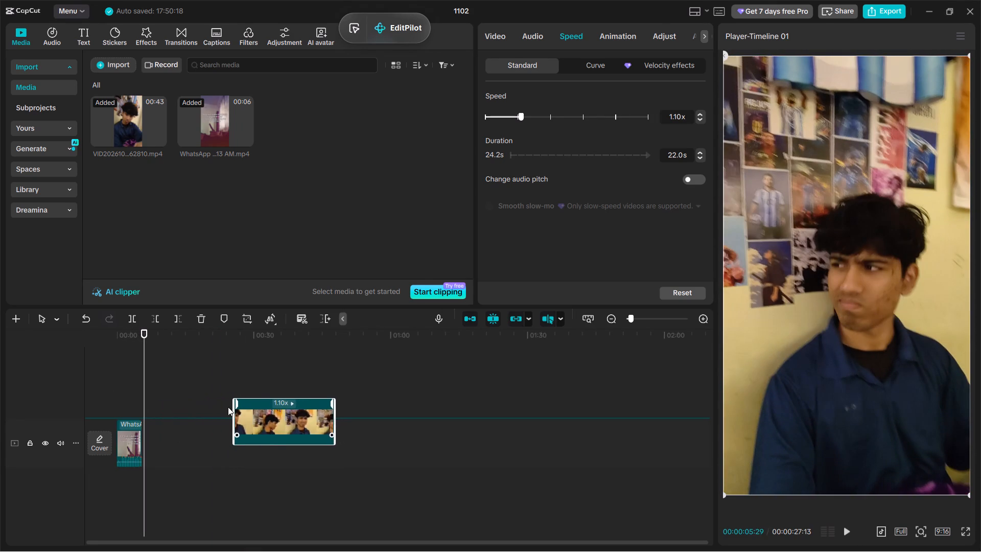
left_click_drag(228, 407, 154, 380)
Review the first two seconds of the stacked clips closely to find a cut point for the VID clip.
left_click(116, 358)
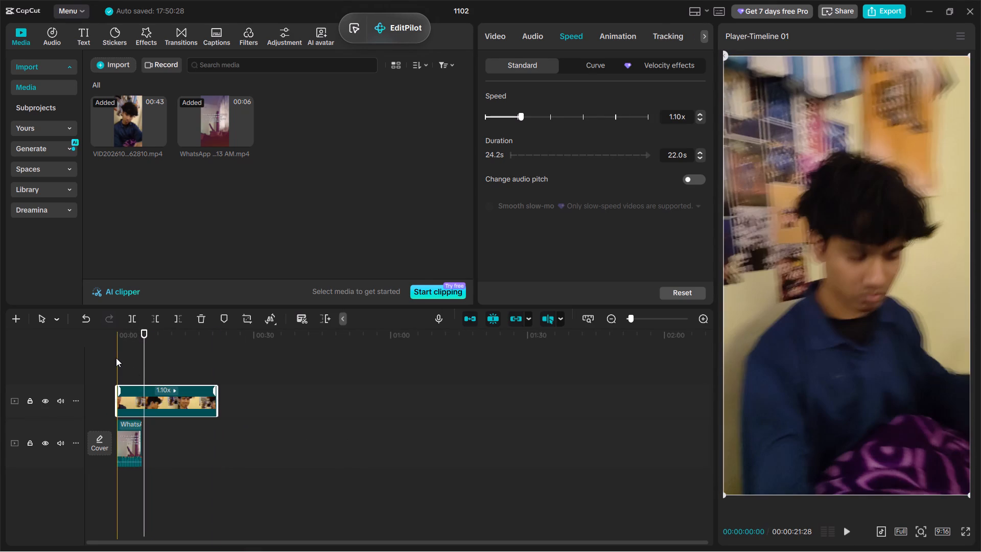
left_click(116, 358)
double_click(116, 358)
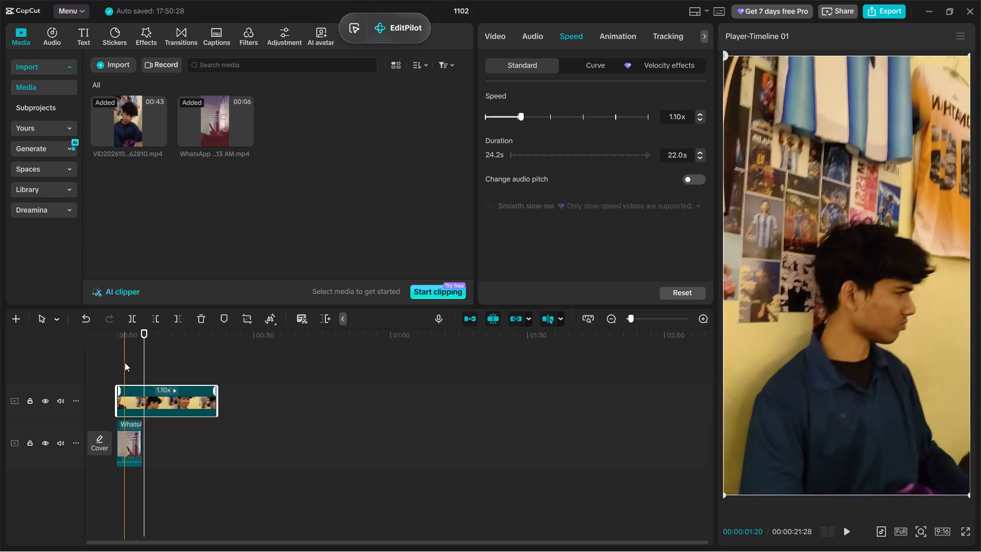
left_click(125, 362)
left_click_drag(125, 362, 106, 368)
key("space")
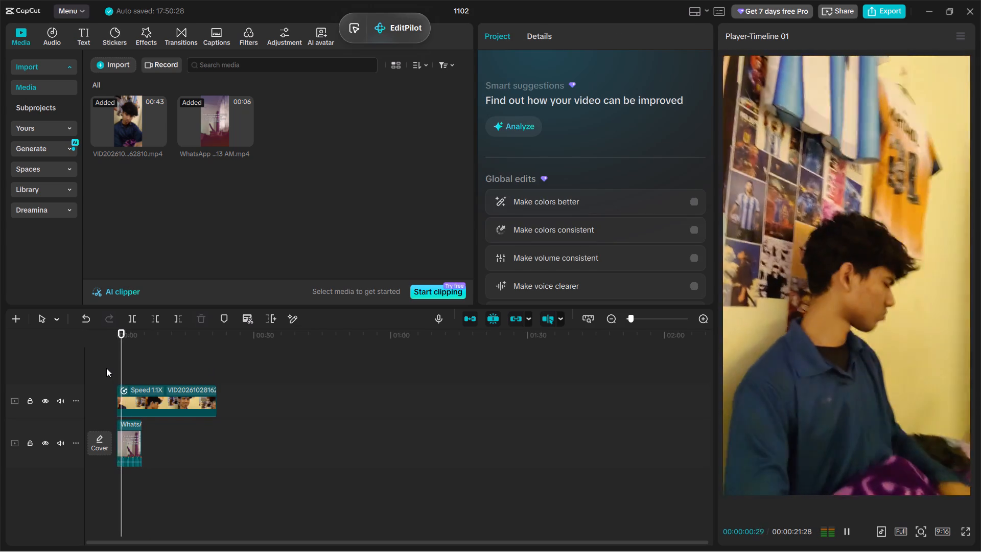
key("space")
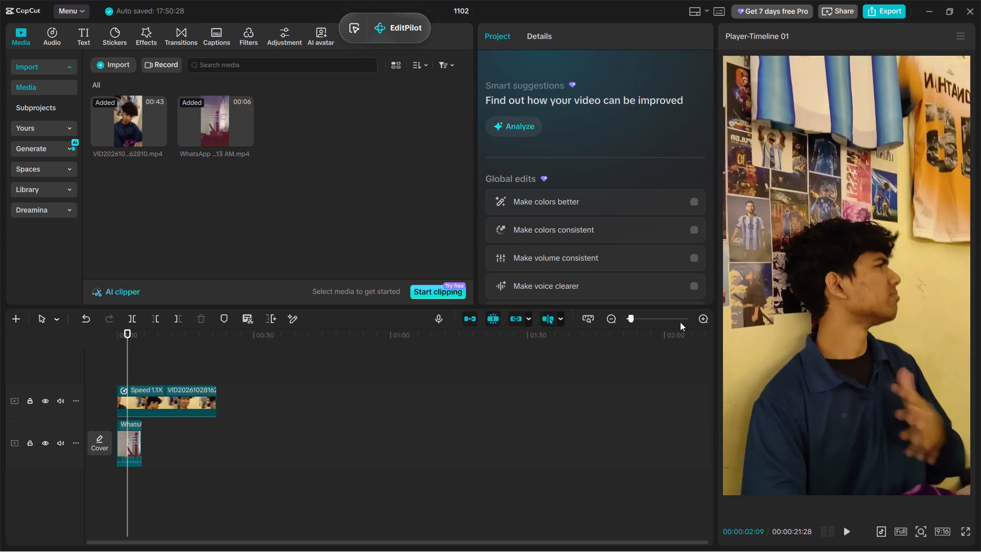
left_click(700, 320)
left_click(700, 320)
left_click(700, 320)
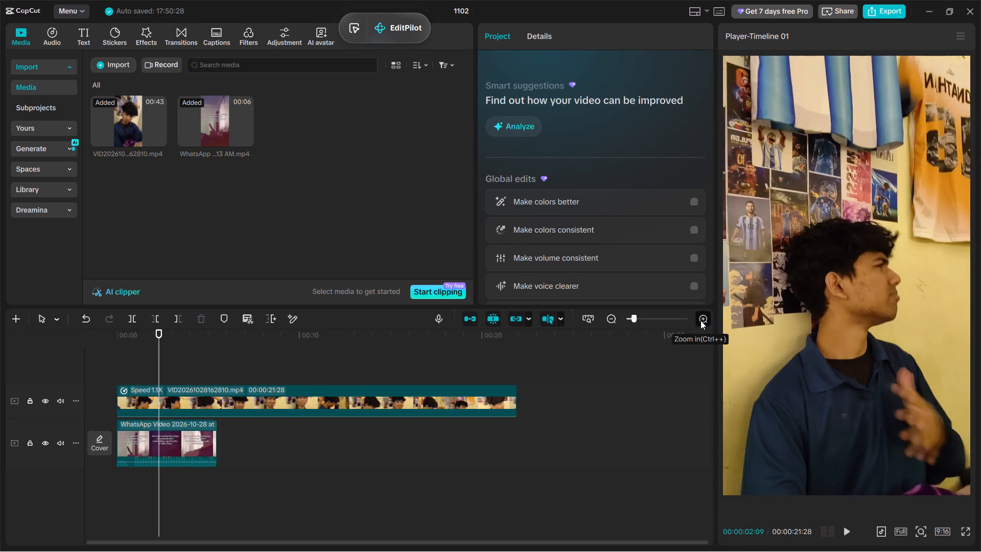
left_click(101, 357)
left_click_drag(101, 357, 71, 359)
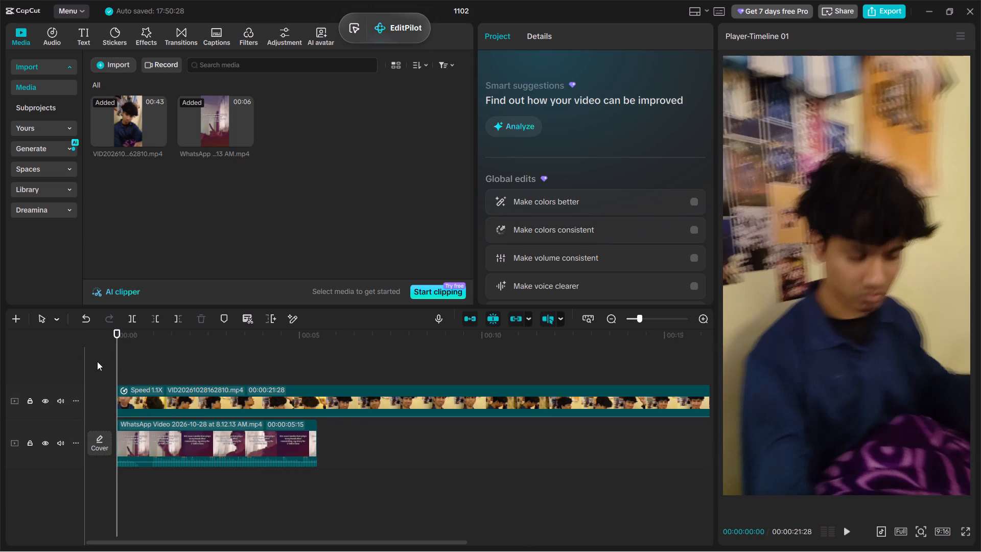
left_click_drag(115, 364, 127, 362)
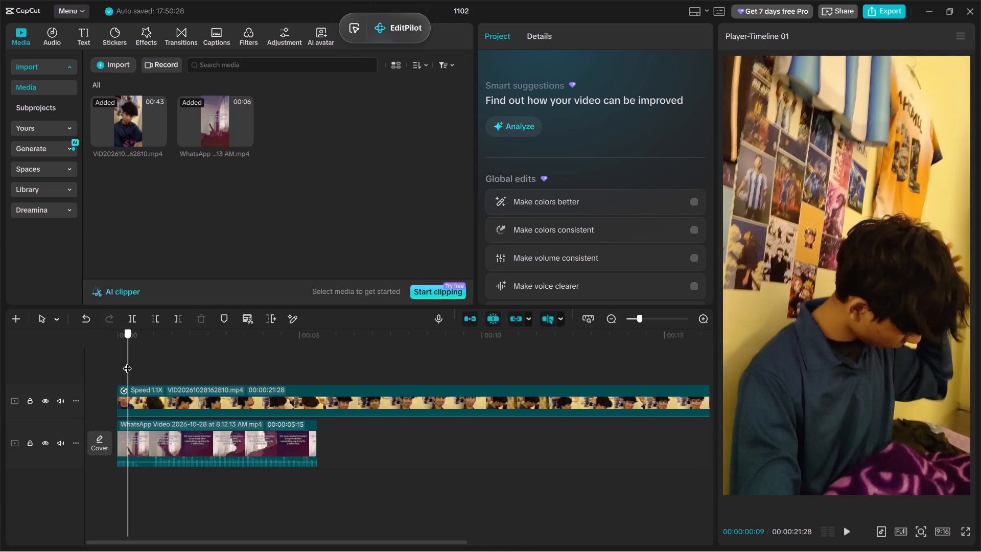
left_click_drag(127, 362, 114, 371)
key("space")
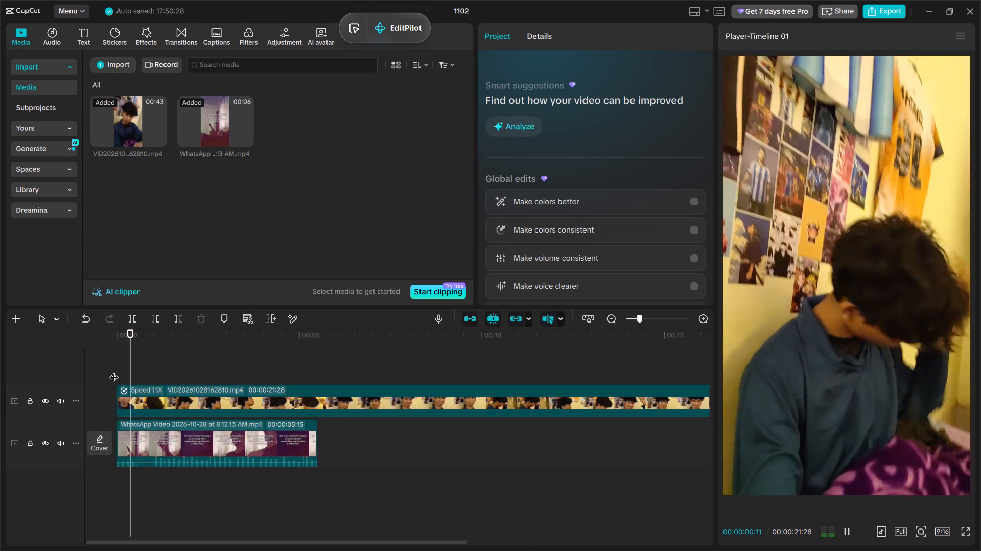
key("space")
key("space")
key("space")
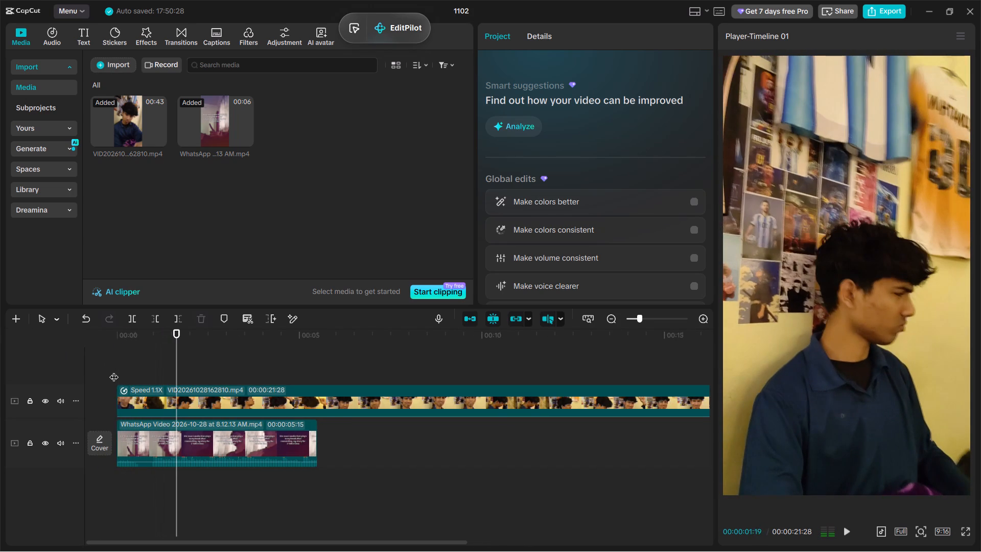
left_click_drag(174, 369, 165, 375)
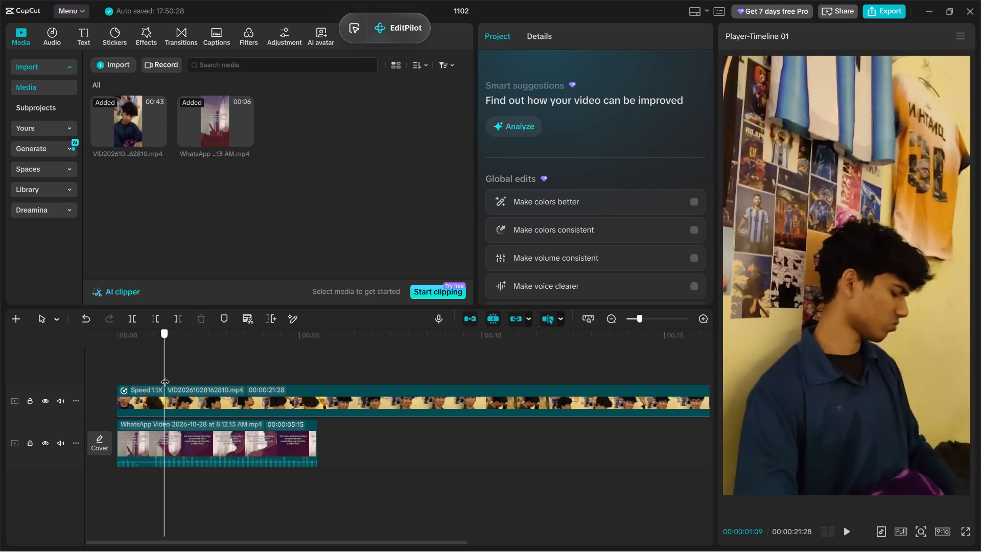
left_click_drag(165, 375, 144, 385)
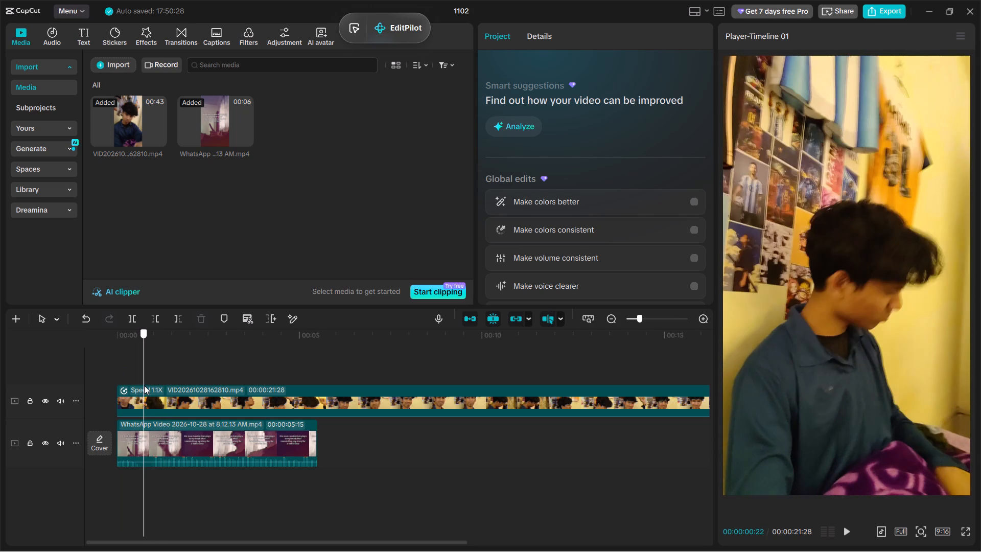
left_click_drag(144, 385, 130, 392)
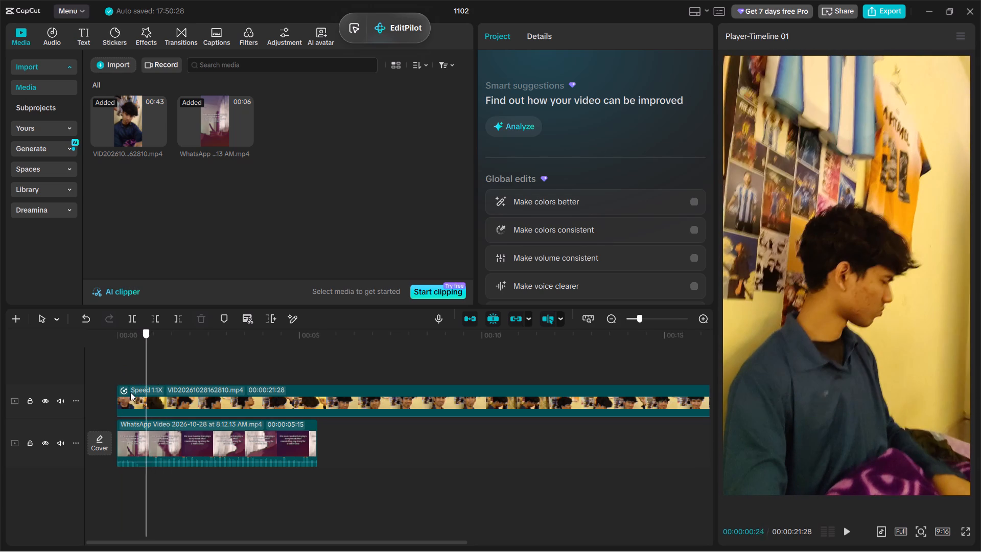
left_click_drag(130, 392, 107, 389)
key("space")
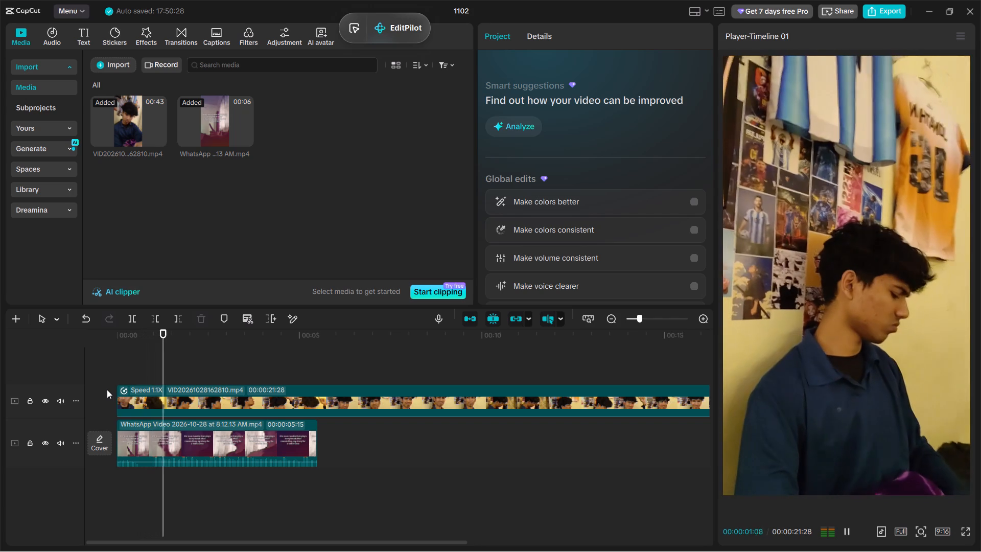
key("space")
Split the VID clip on the upper track at 00:00:01:00.
left_click_drag(169, 370, 166, 373)
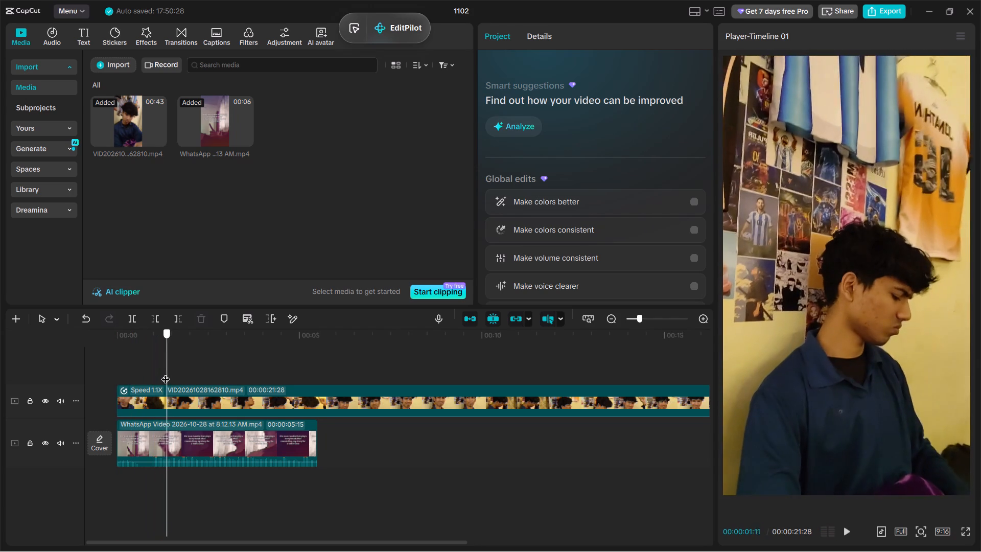
left_click_drag(166, 373, 153, 379)
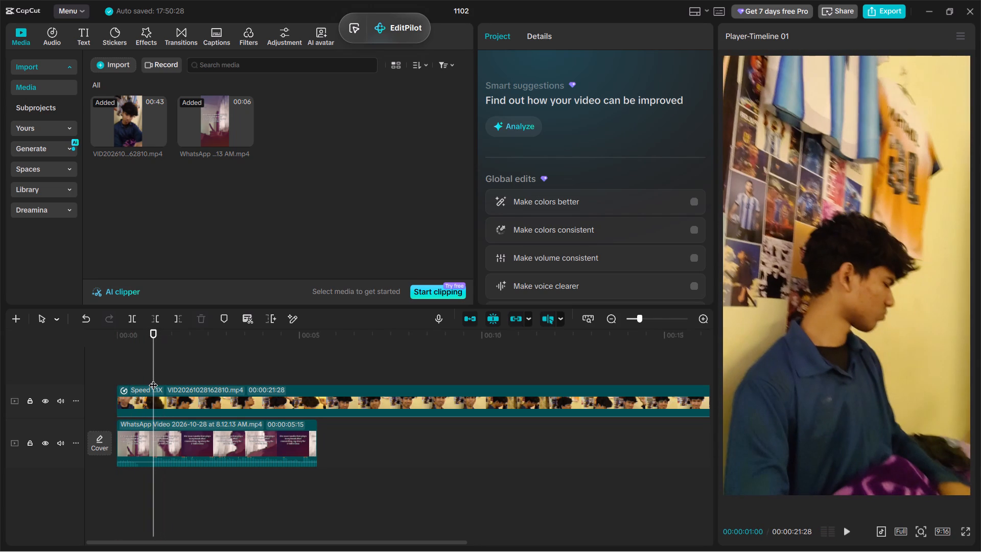
left_click(156, 397)
left_click(128, 315)
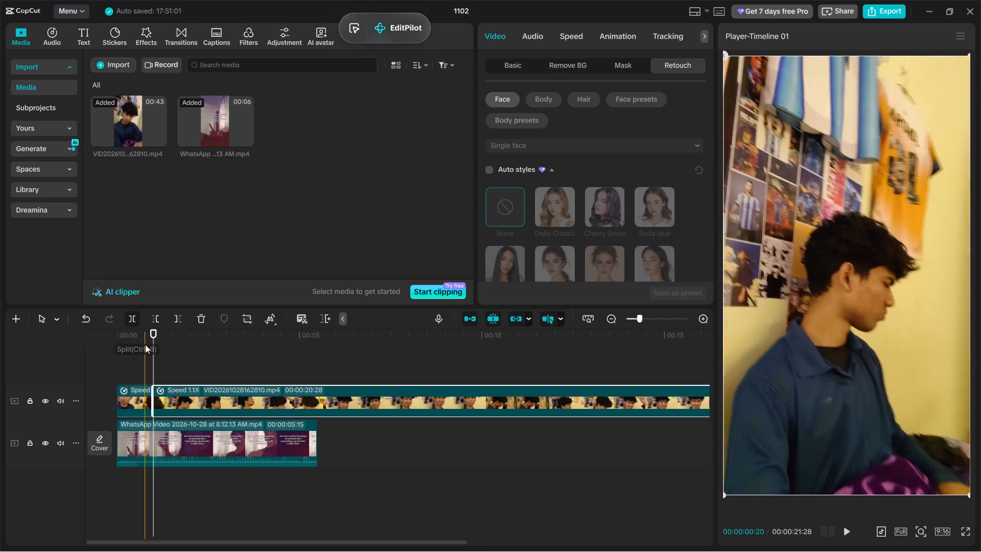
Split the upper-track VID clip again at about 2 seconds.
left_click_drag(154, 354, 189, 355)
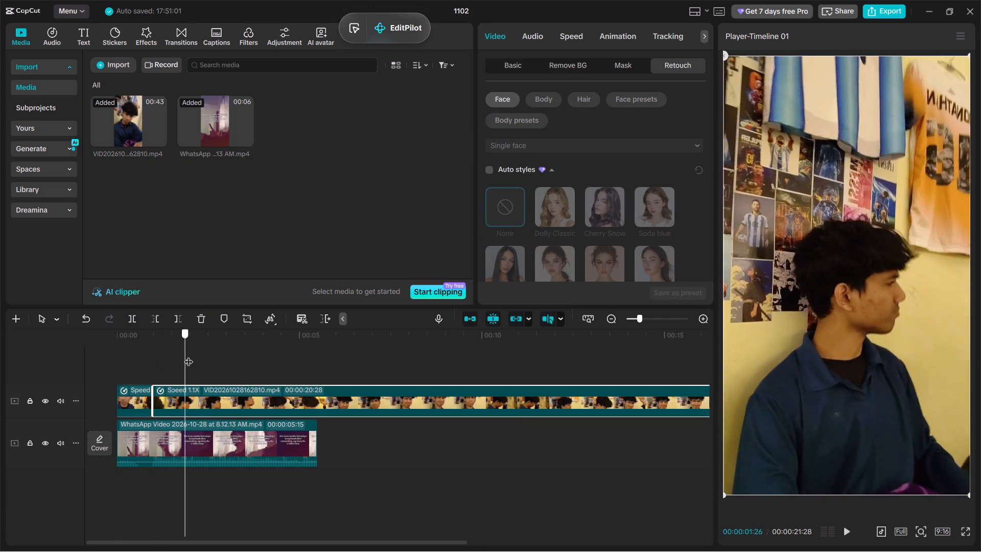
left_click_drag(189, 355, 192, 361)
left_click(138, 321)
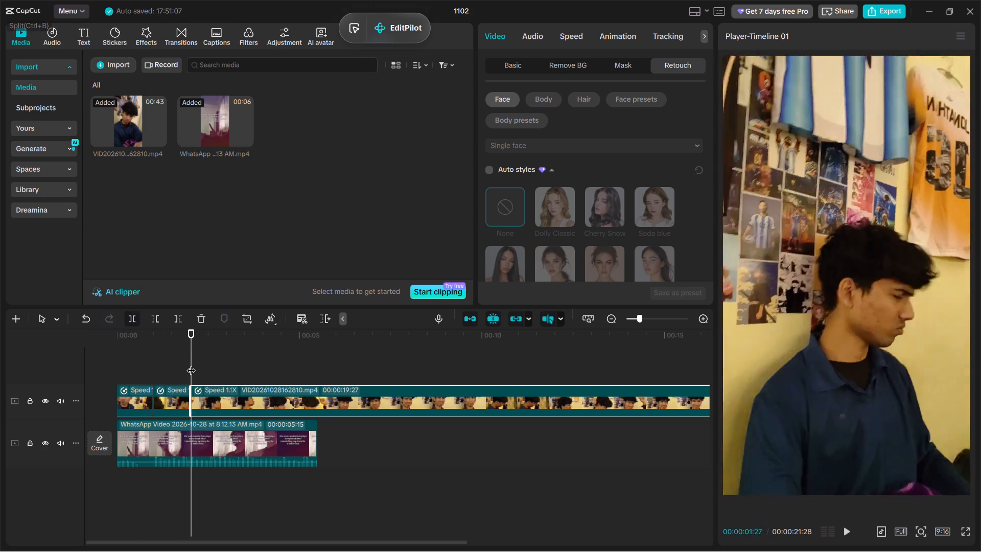
Split the upper-track VID clip at 00:00:03:05.
left_click_drag(191, 364, 225, 366)
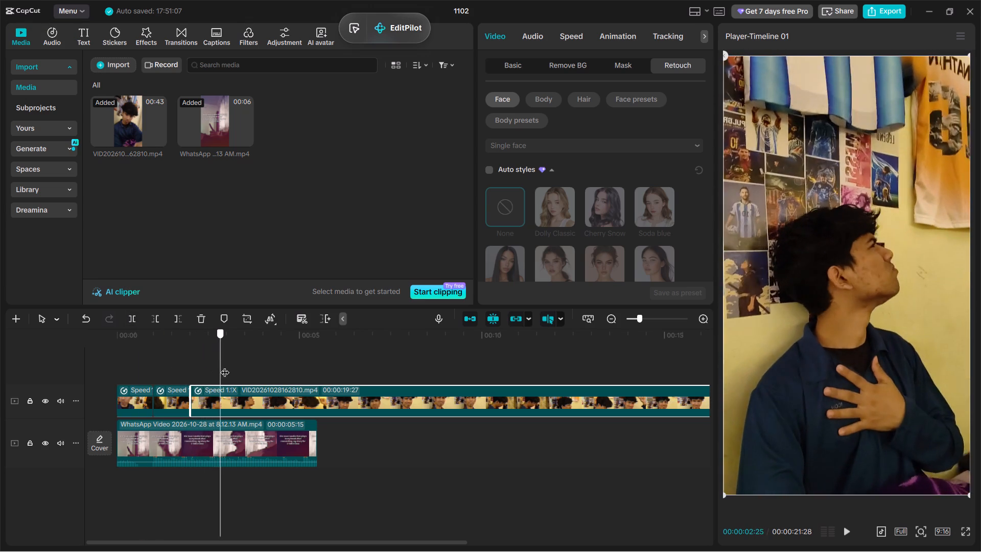
left_click_drag(225, 366, 230, 375)
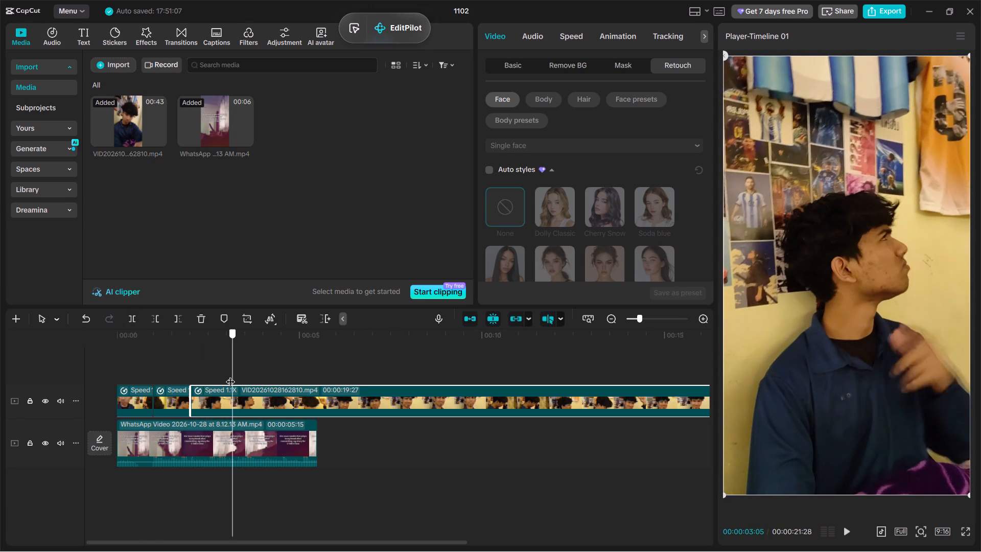
left_click_drag(230, 375, 232, 376)
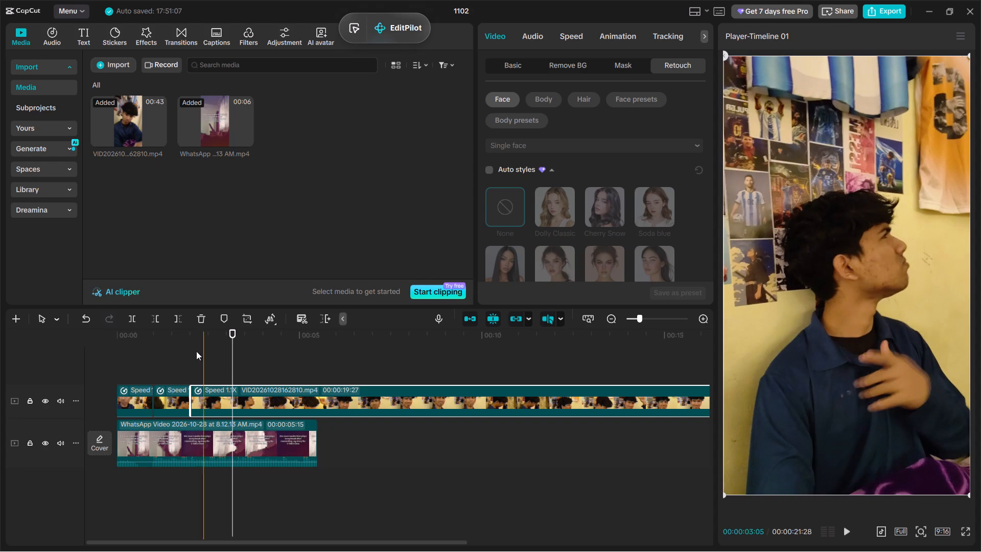
left_click(137, 315)
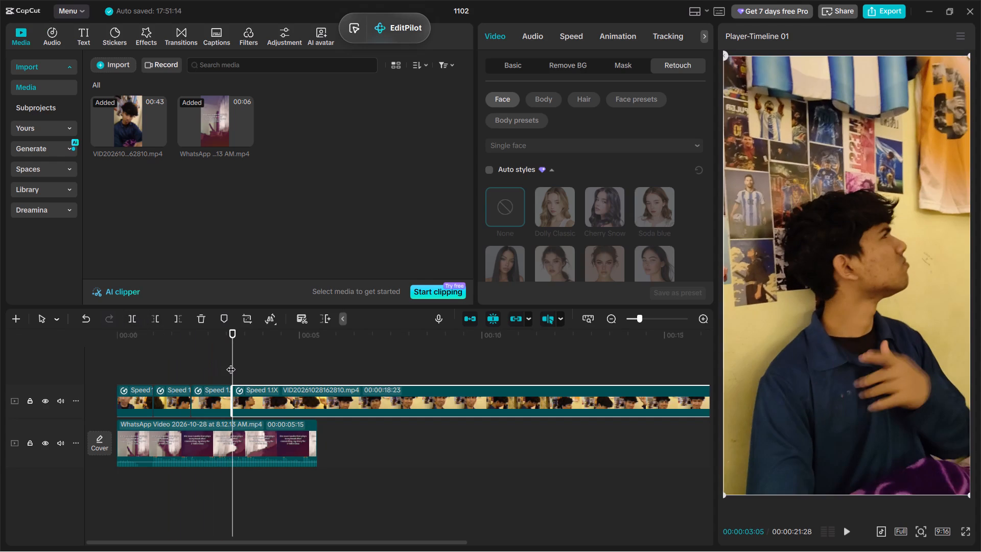
Split the remaining upper-track VID clip at about 4.3 seconds.
left_click_drag(231, 363, 265, 364)
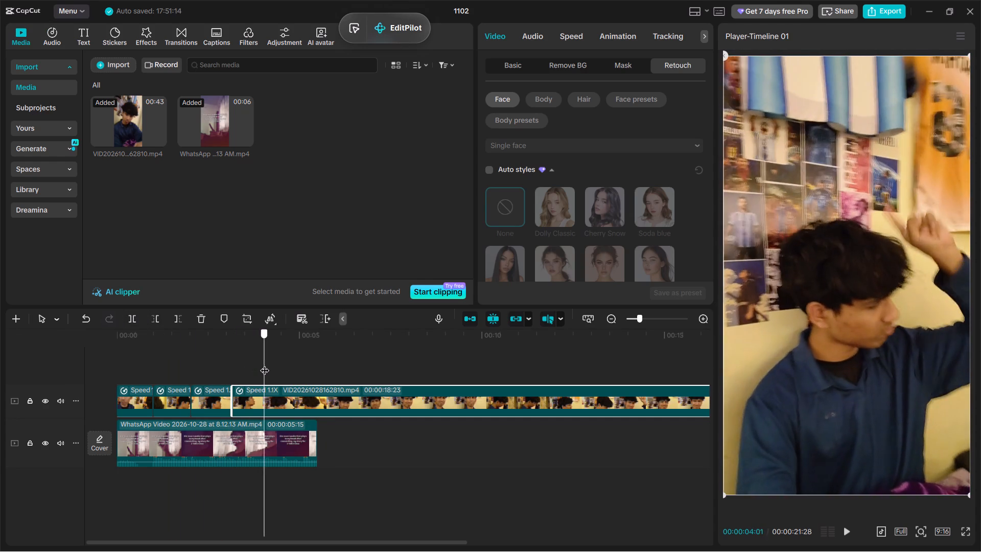
left_click_drag(265, 364, 275, 364)
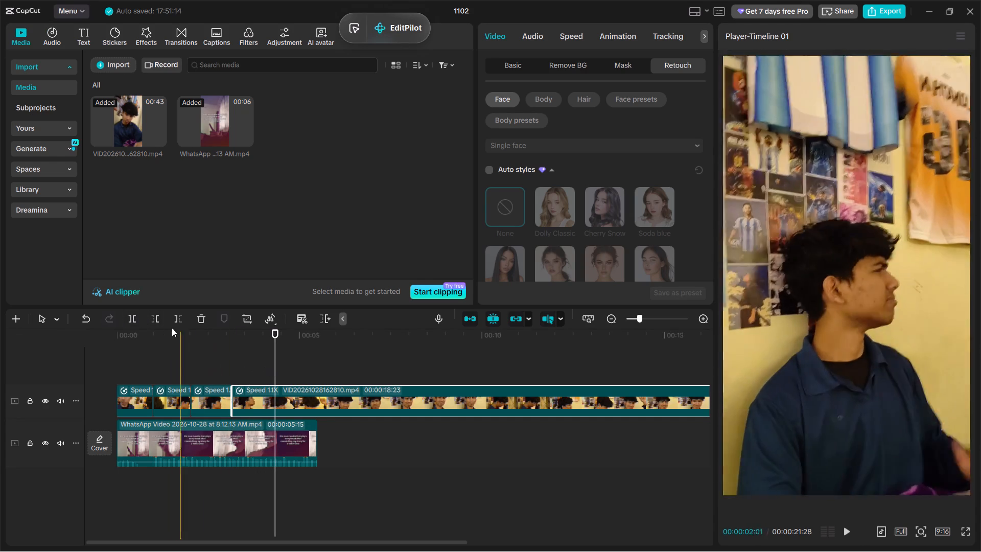
left_click(136, 315)
Split the upper-track VID clip where the WhatsApp clip ends, at about 00:00:05:15.
left_click_drag(275, 352, 330, 359)
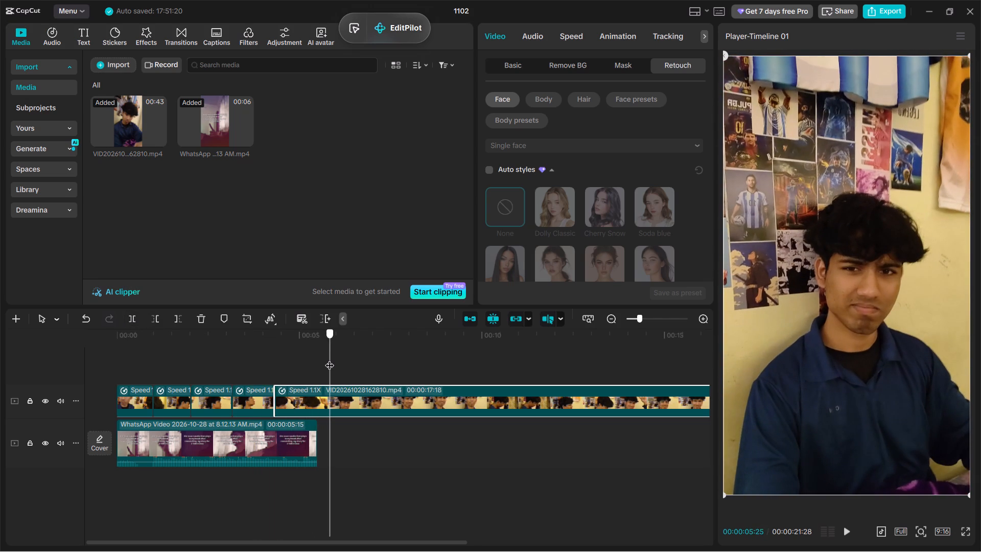
left_click_drag(330, 359, 317, 363)
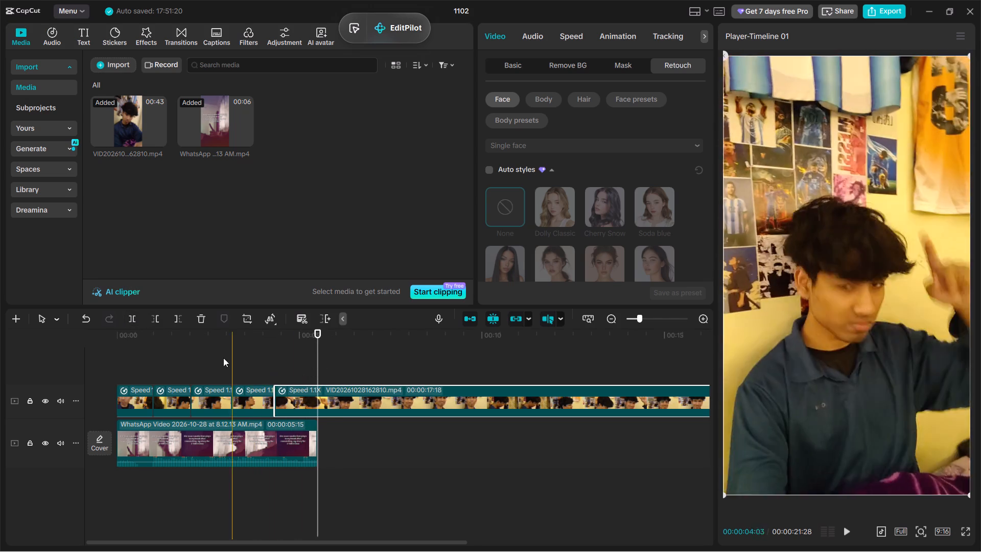
left_click(133, 320)
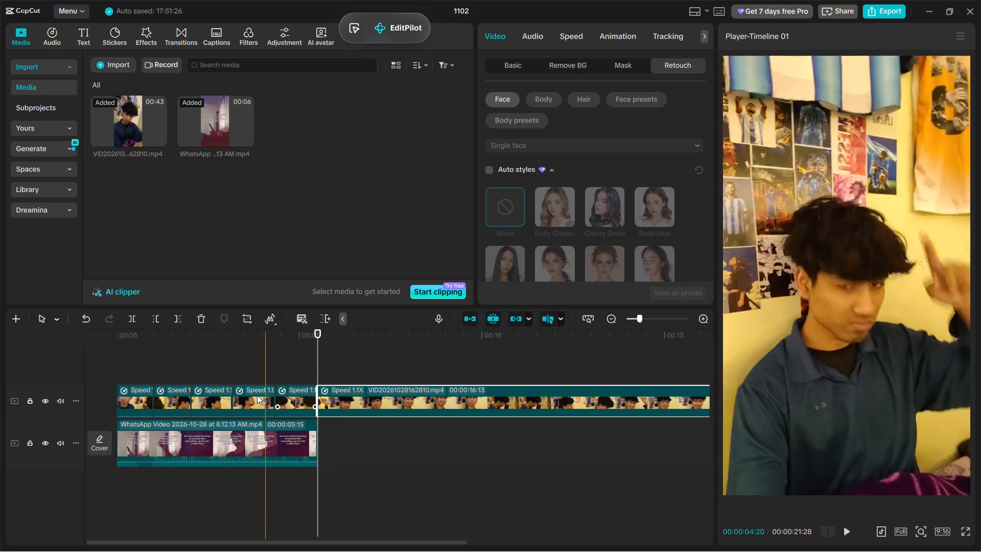
Preview the second VID piece on the upper track, between about 1 and 2 seconds, and delete it.
left_click(165, 361)
left_click_drag(165, 361, 162, 361)
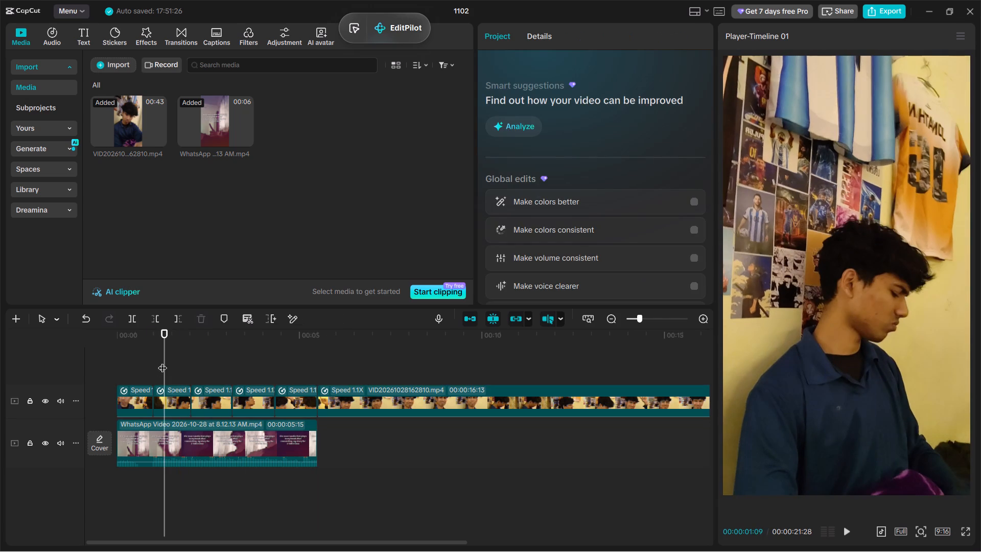
left_click_drag(162, 361, 154, 366)
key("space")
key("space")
left_click(182, 388)
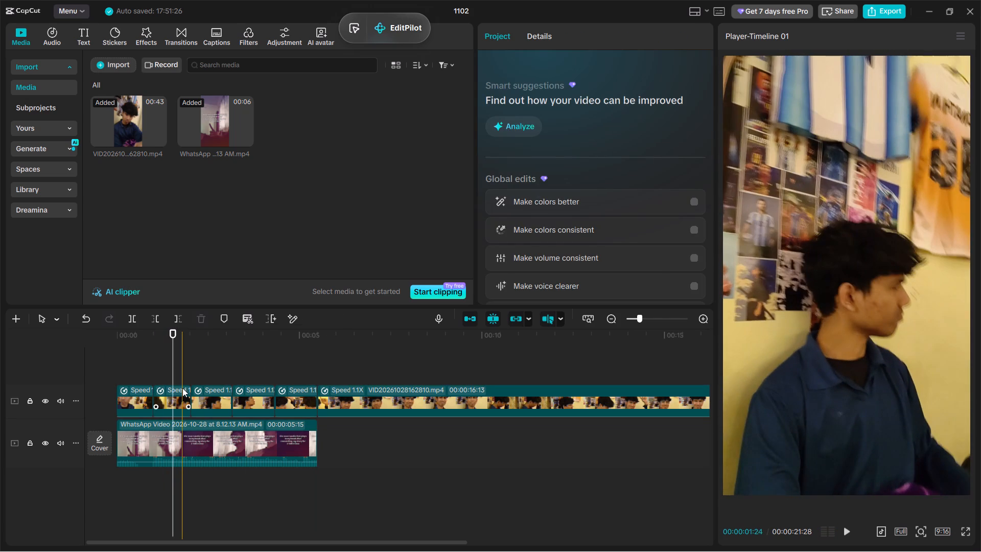
key("Delete")
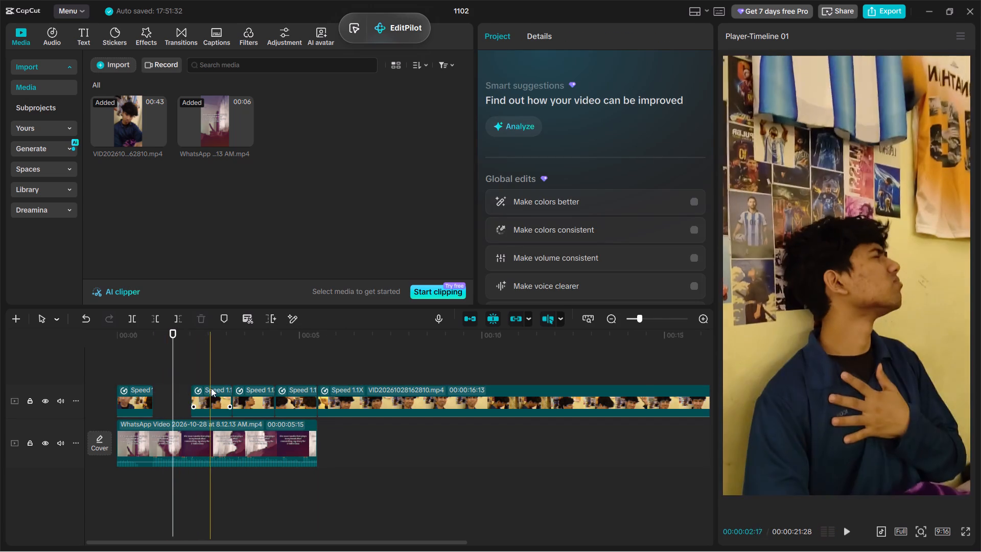
Move the VID piece that starts at about 2 seconds back against the first piece and play back the join.
left_click_drag(213, 388, 176, 387)
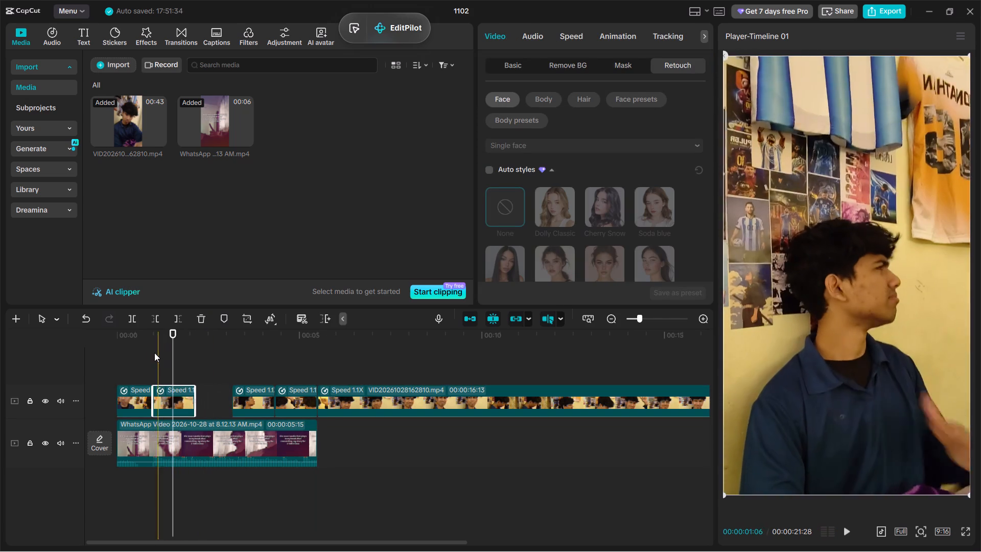
left_click(148, 350)
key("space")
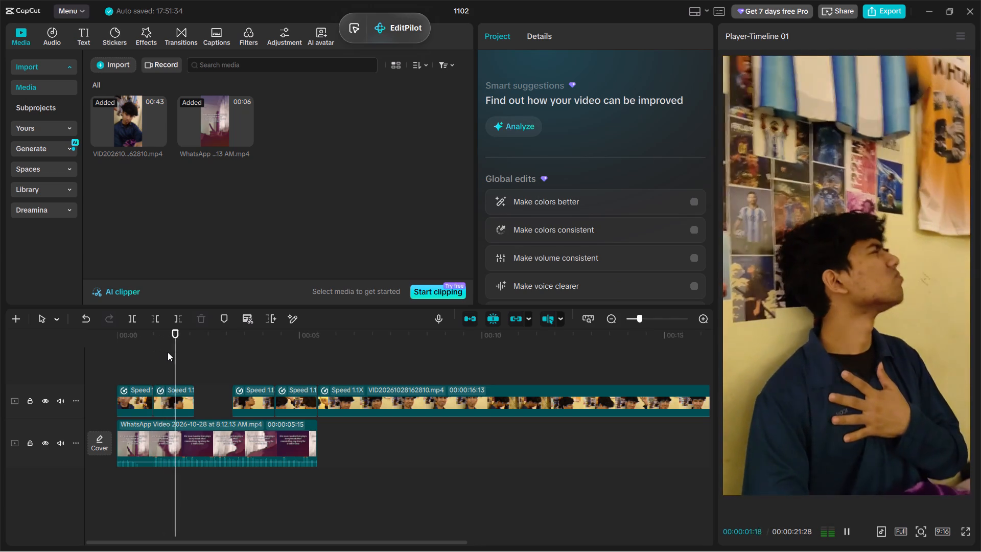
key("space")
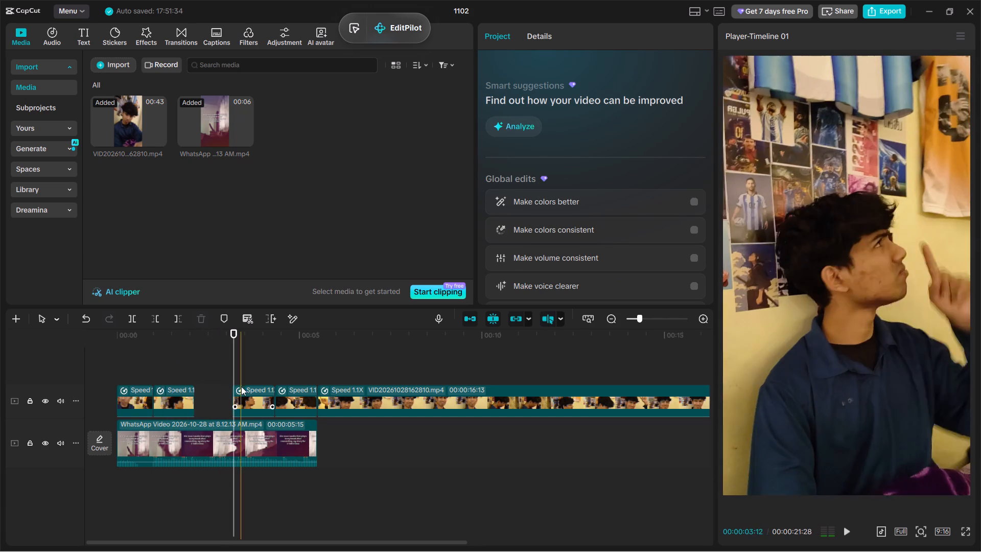
Move the VID piece that starts at about 00:00:03:05 back against the end of the second piece.
left_click_drag(246, 394, 213, 396)
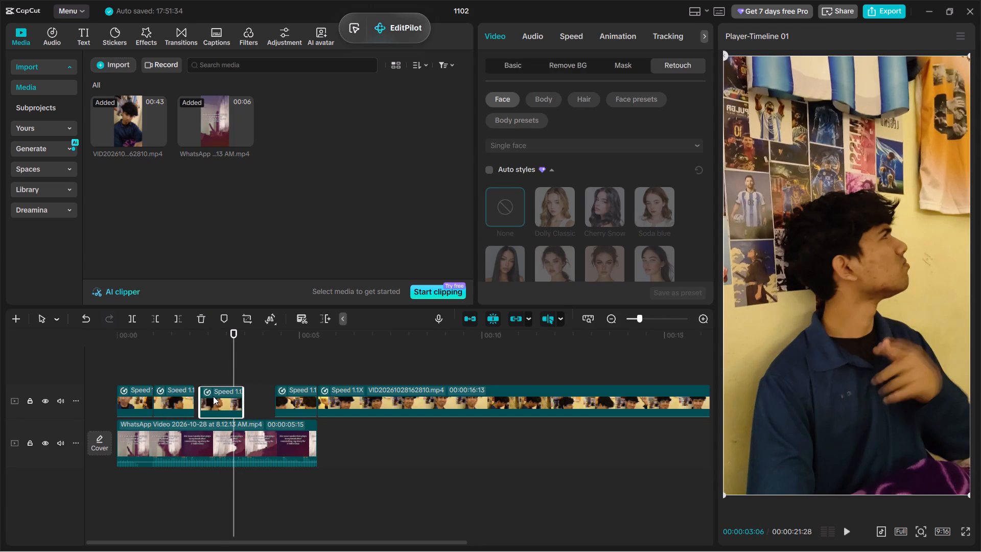
left_click_drag(213, 396, 210, 396)
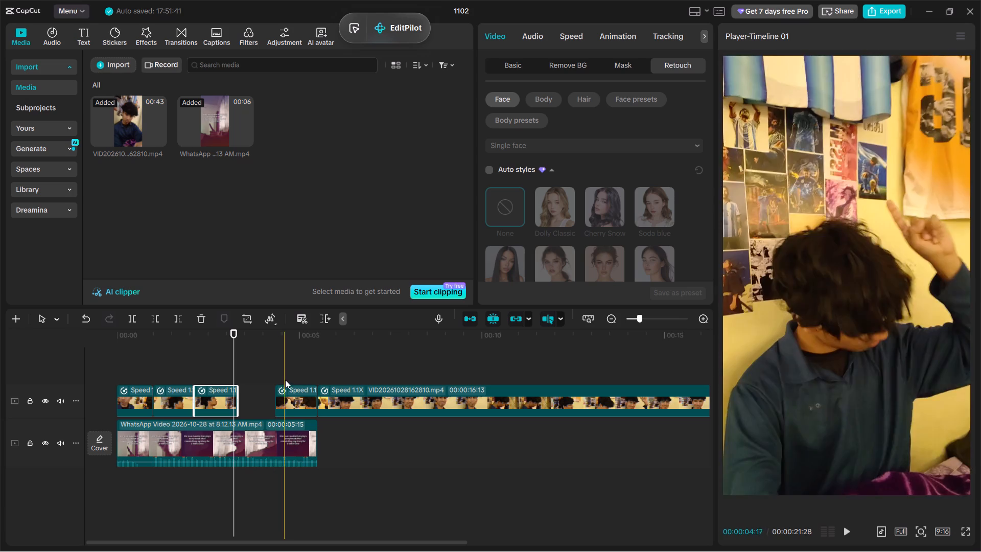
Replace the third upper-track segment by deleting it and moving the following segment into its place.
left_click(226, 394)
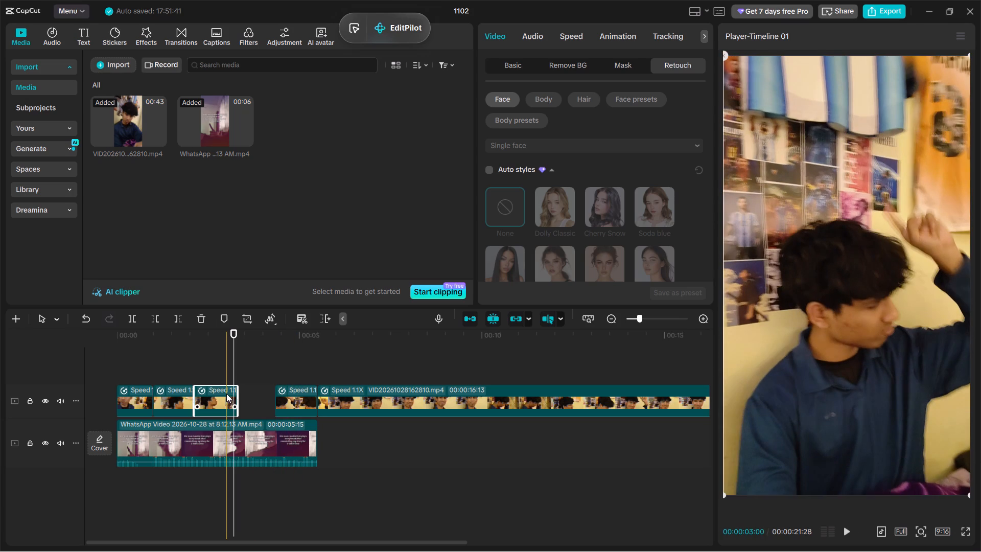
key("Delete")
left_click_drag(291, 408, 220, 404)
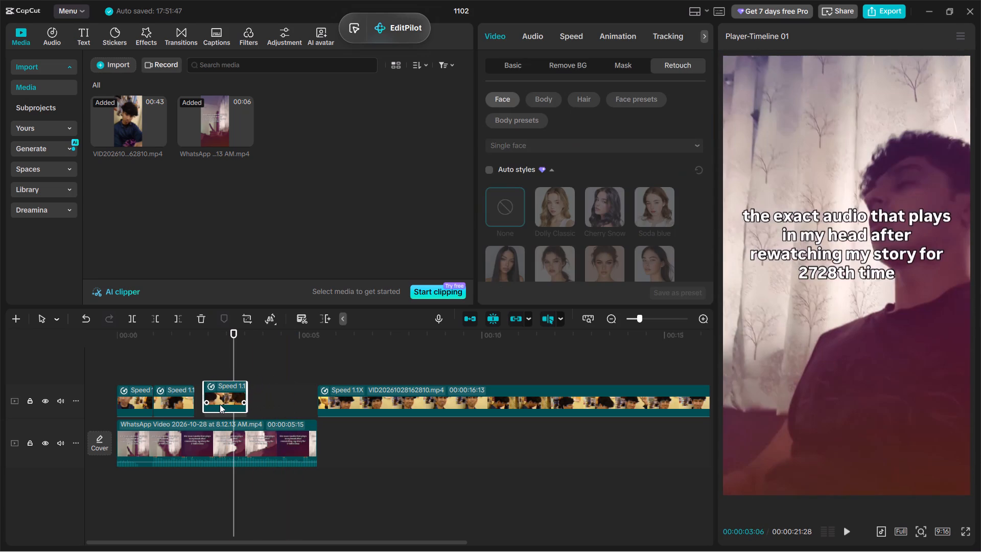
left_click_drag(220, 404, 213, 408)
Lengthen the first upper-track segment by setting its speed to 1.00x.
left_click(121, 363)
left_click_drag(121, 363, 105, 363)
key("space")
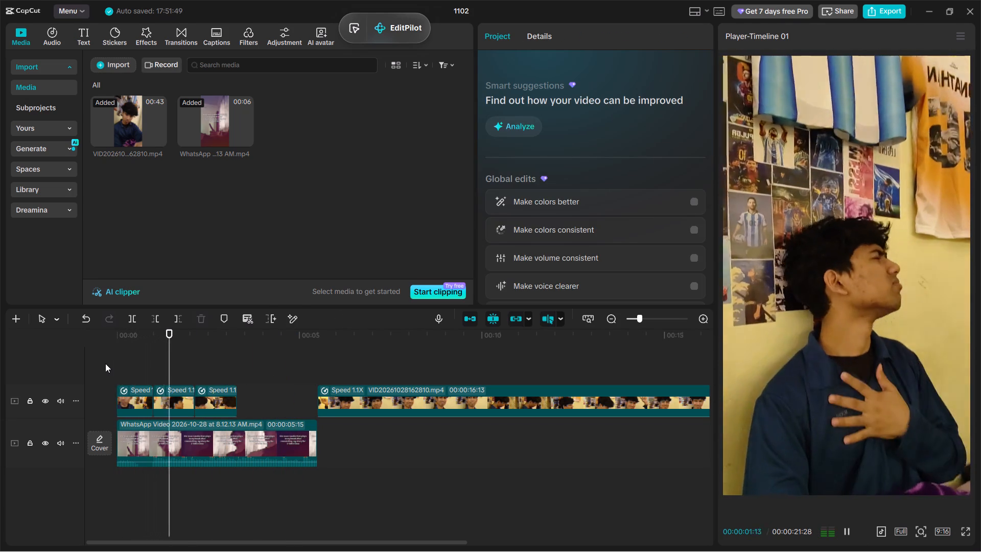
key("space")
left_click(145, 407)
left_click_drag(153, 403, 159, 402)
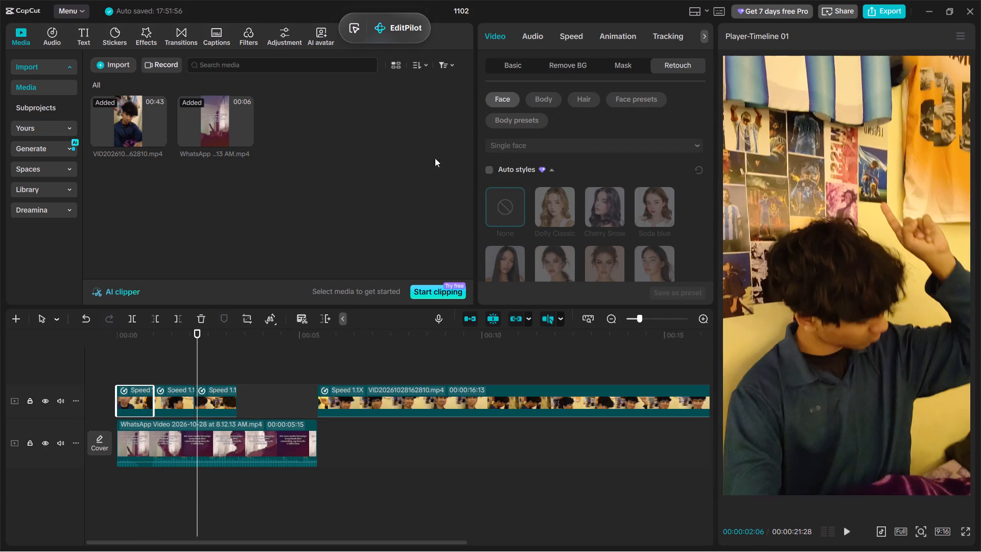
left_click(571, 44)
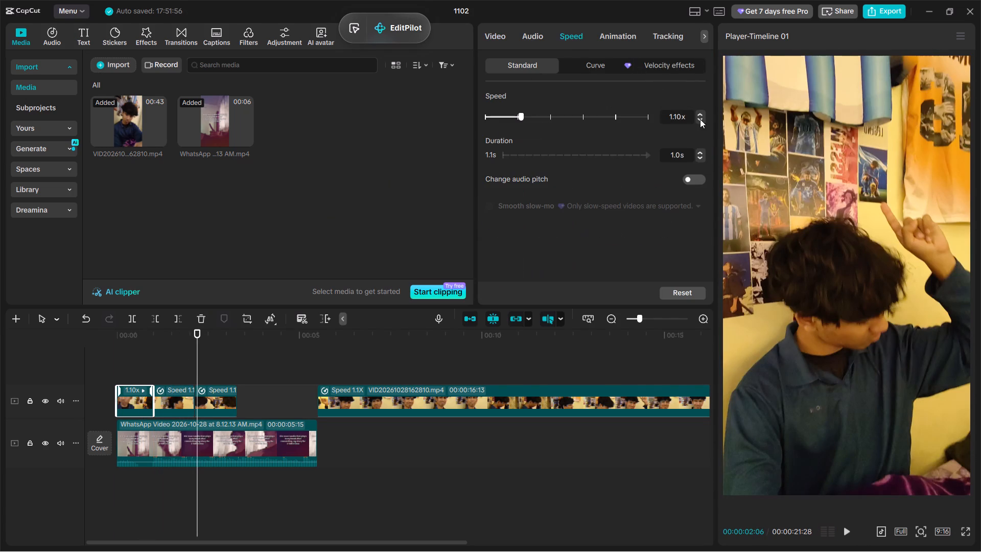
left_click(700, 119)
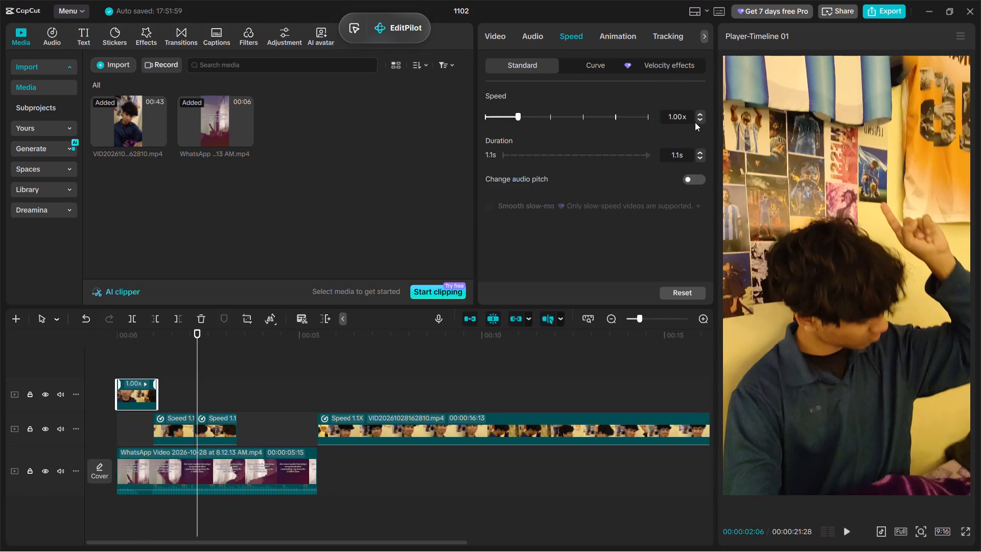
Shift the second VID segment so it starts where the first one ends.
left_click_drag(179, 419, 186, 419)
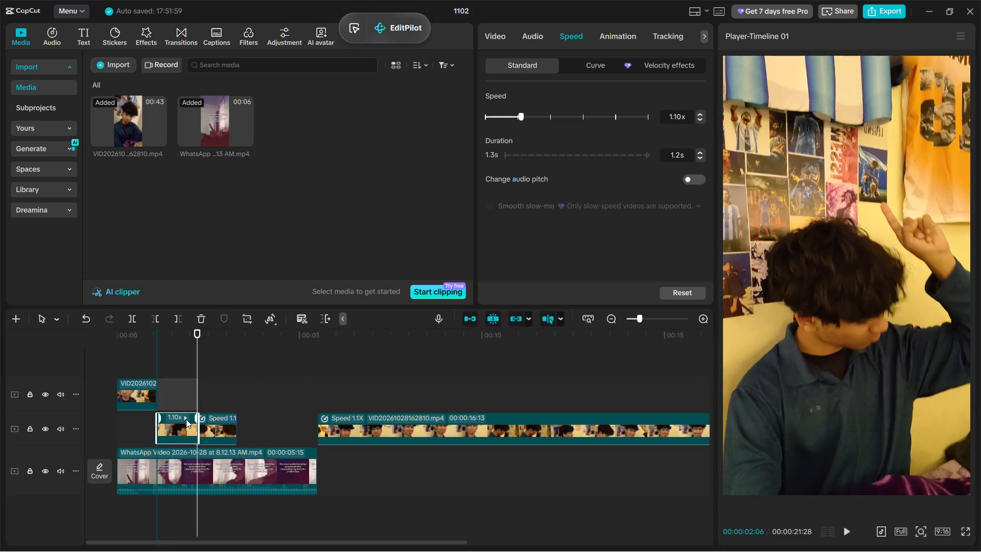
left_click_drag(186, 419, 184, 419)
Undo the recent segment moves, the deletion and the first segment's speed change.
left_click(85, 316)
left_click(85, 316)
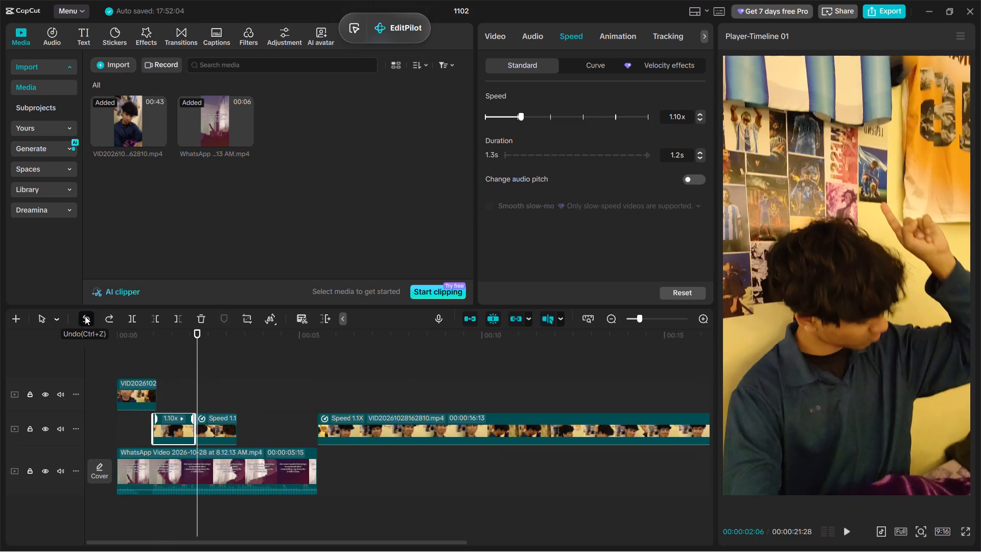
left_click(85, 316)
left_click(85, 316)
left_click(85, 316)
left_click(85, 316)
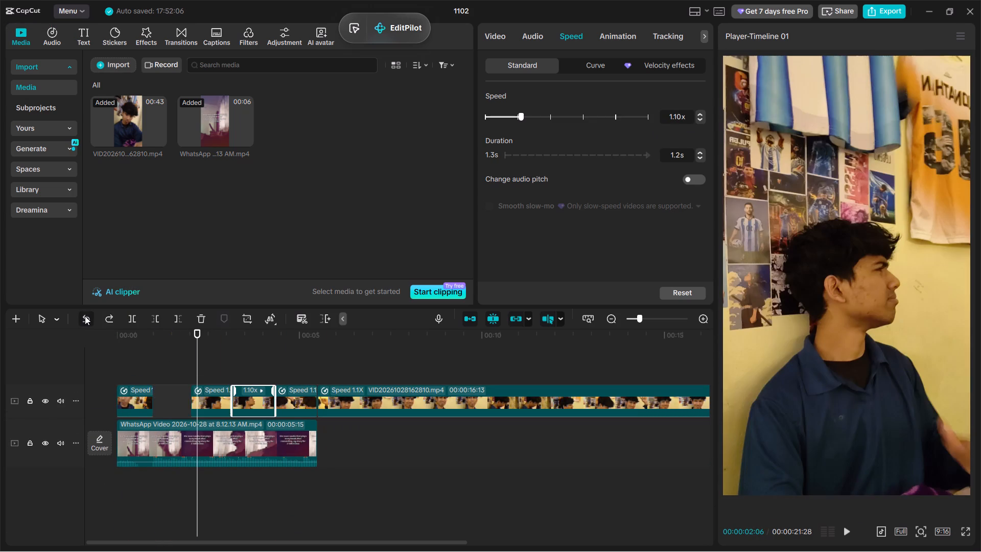
Undo the remaining cuts and moves until the VID clip on the upper track is one uncut piece.
left_click(85, 316)
triple_click(85, 316)
left_click(85, 316)
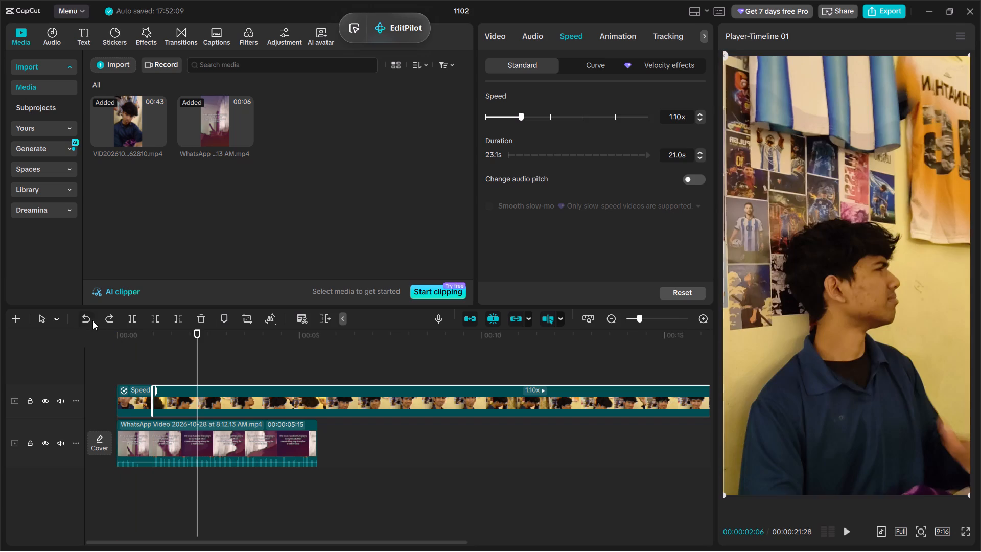
left_click(92, 320)
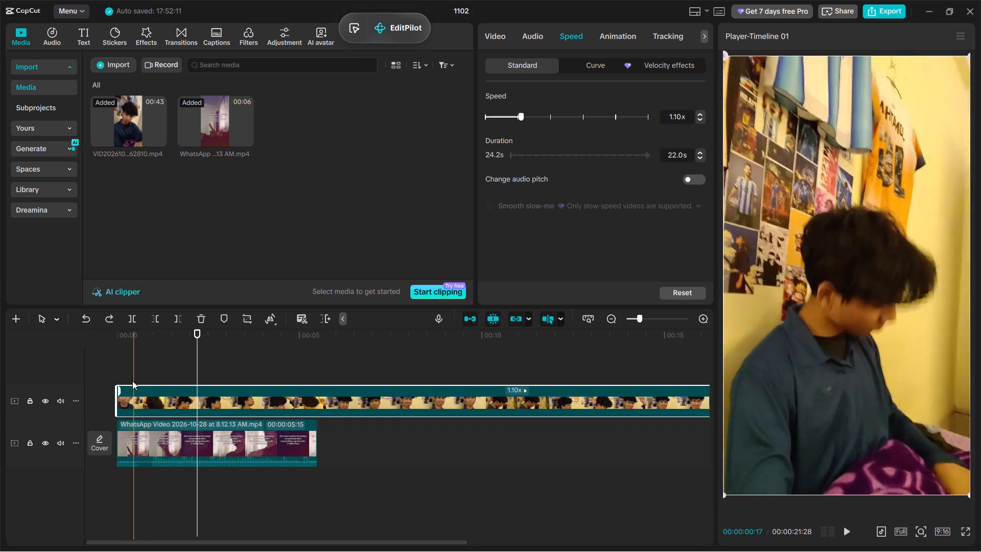
Play the opening to find the cut point and split the VID clip at 00:00:01:08, leaving the WhatsApp clip uncut.
left_click(106, 375)
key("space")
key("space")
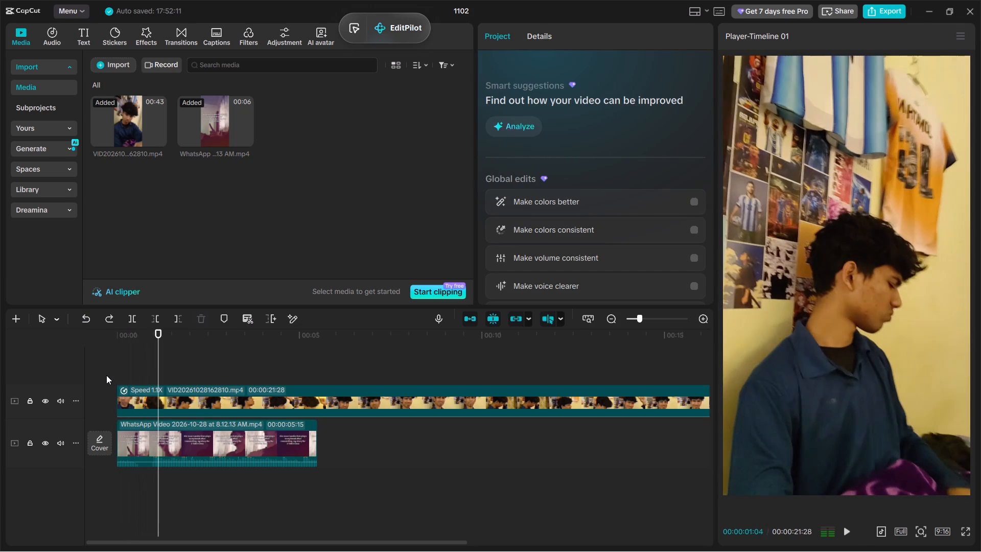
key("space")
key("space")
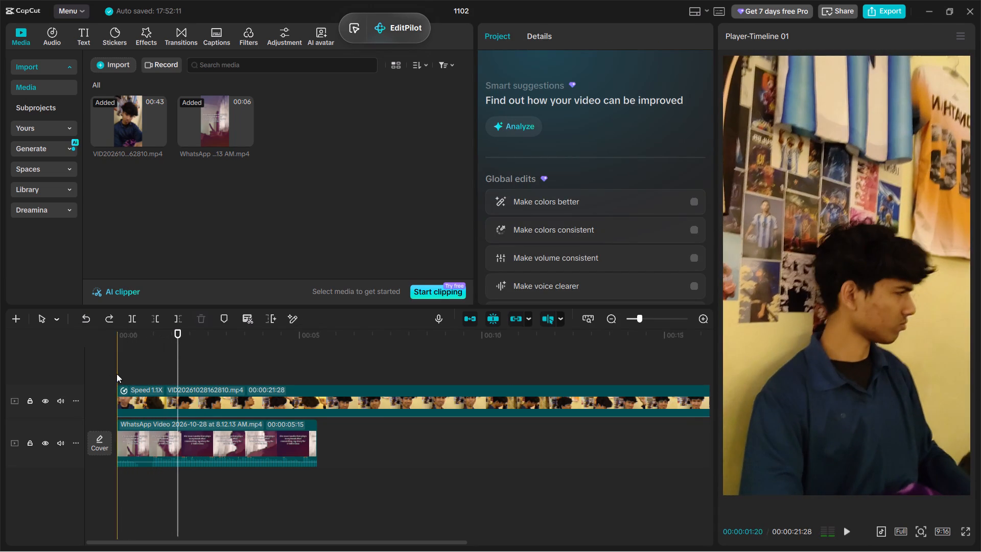
left_click(119, 366)
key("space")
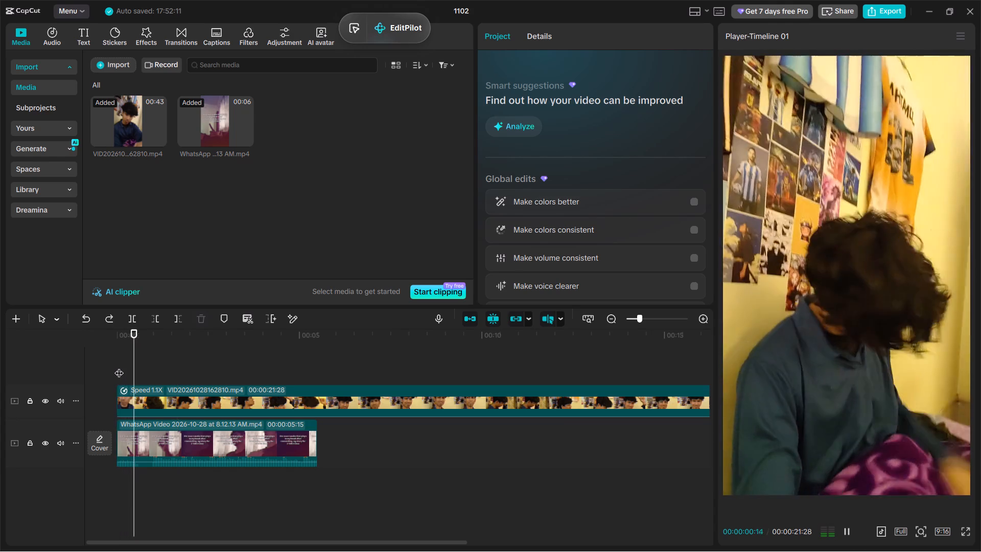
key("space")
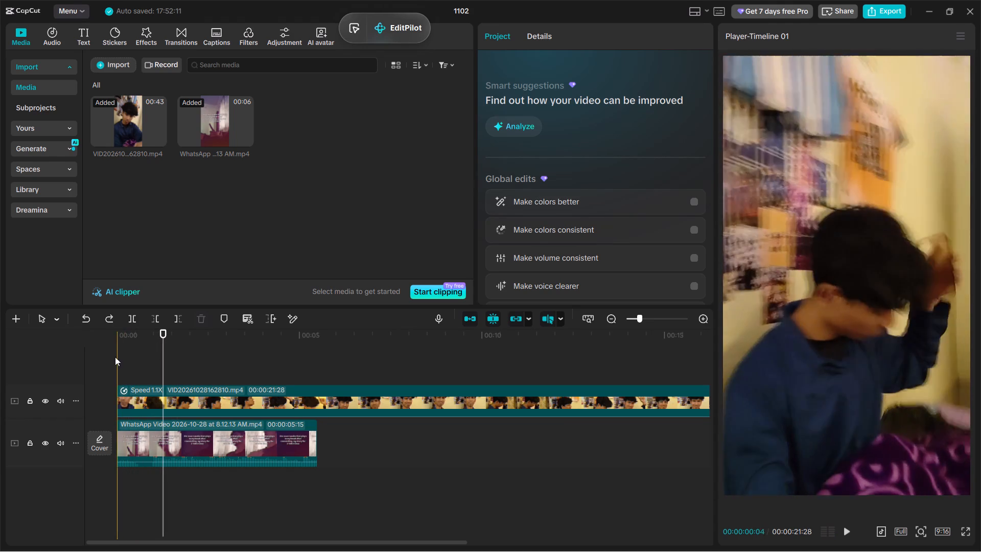
left_click(131, 321)
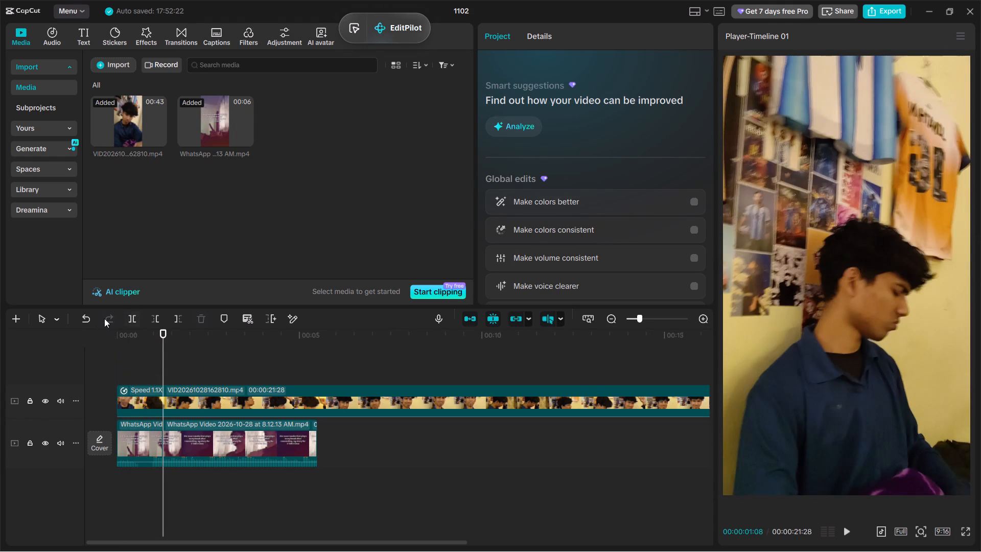
left_click(83, 316)
left_click(150, 396)
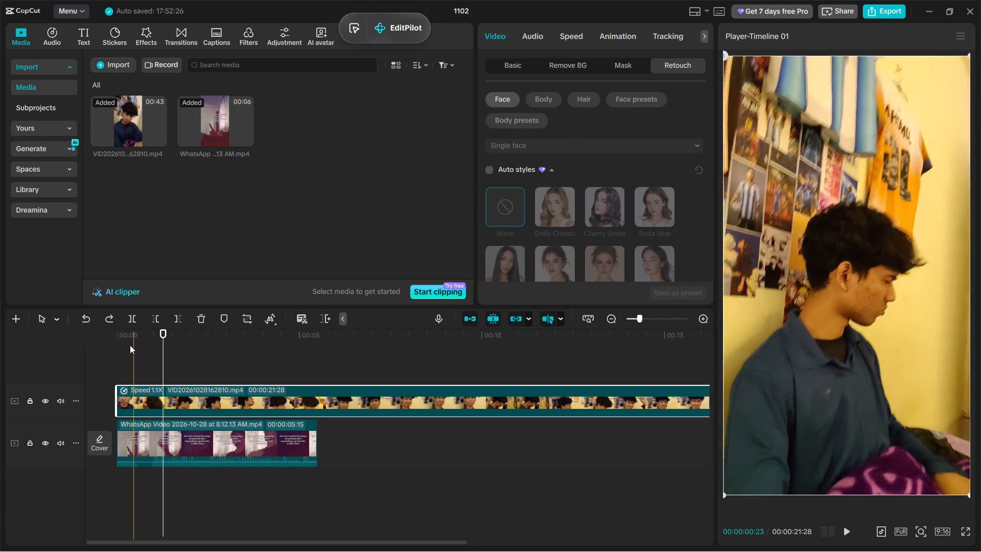
left_click(132, 320)
Trim about 10 frames off the start of the second VID segment and move it against the end of the first.
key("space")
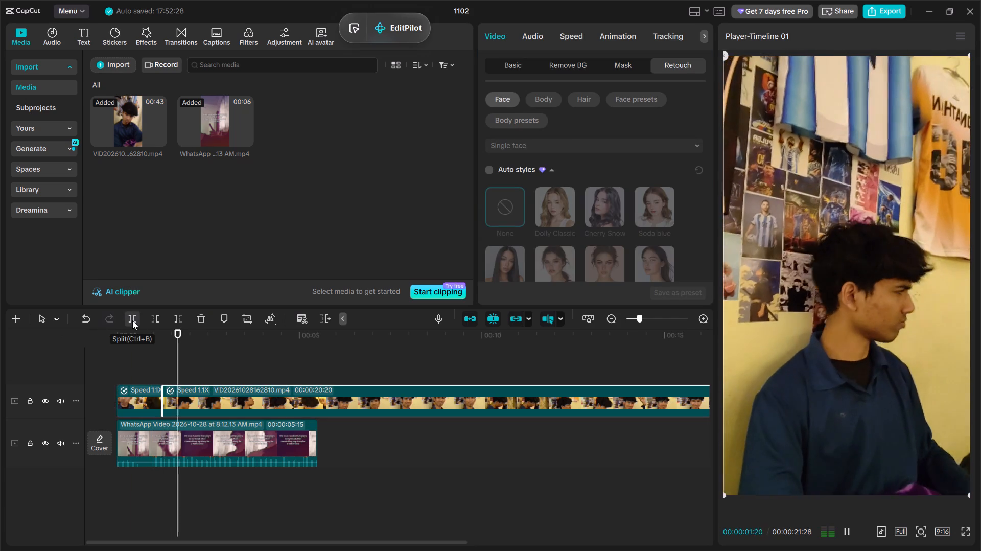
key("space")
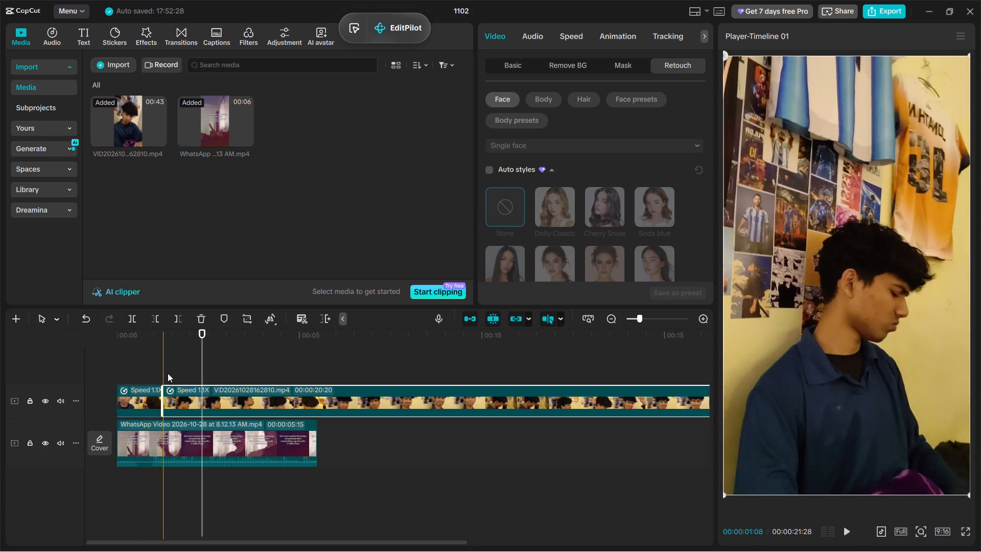
left_click(168, 373)
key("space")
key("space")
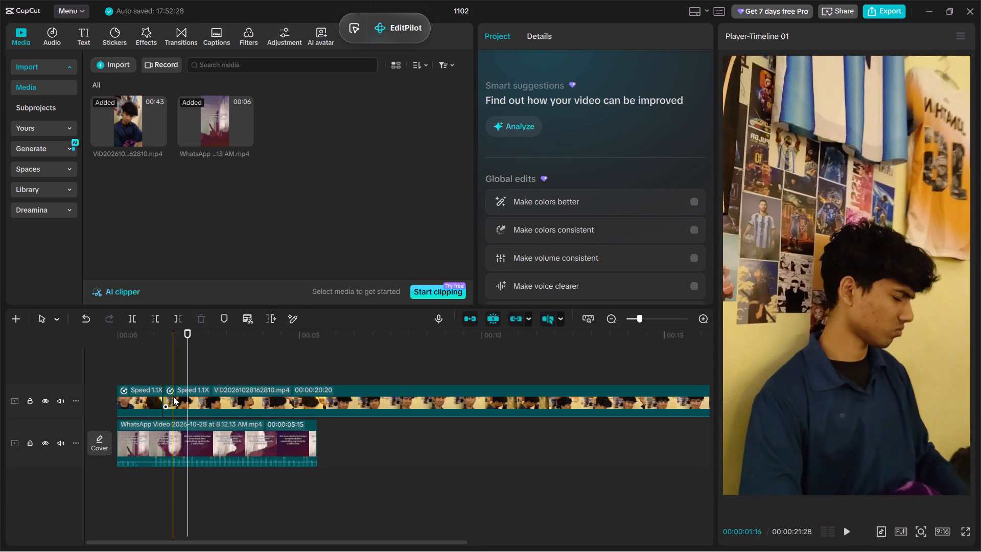
left_click(173, 397)
left_click_drag(165, 400, 174, 399)
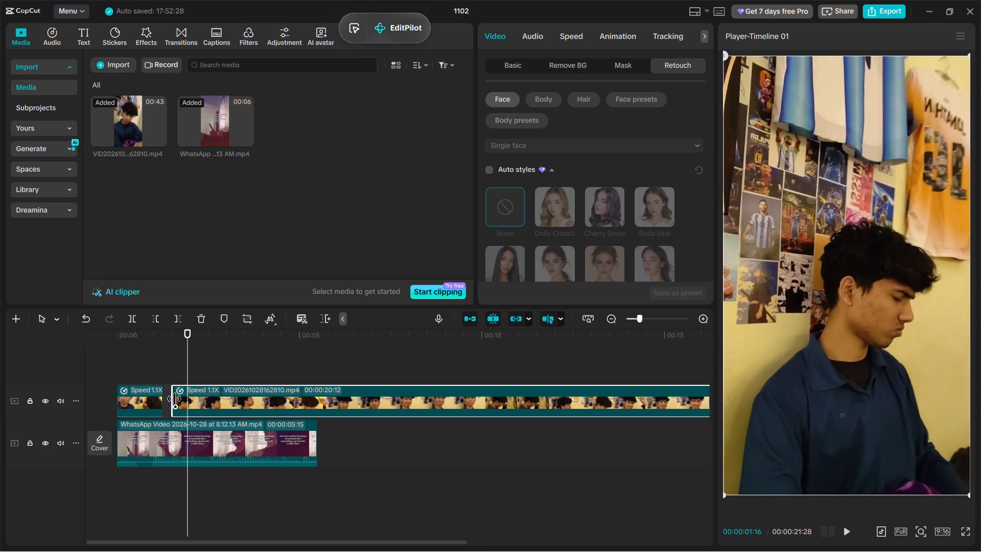
left_click_drag(174, 399, 177, 399)
left_click_drag(192, 404, 183, 406)
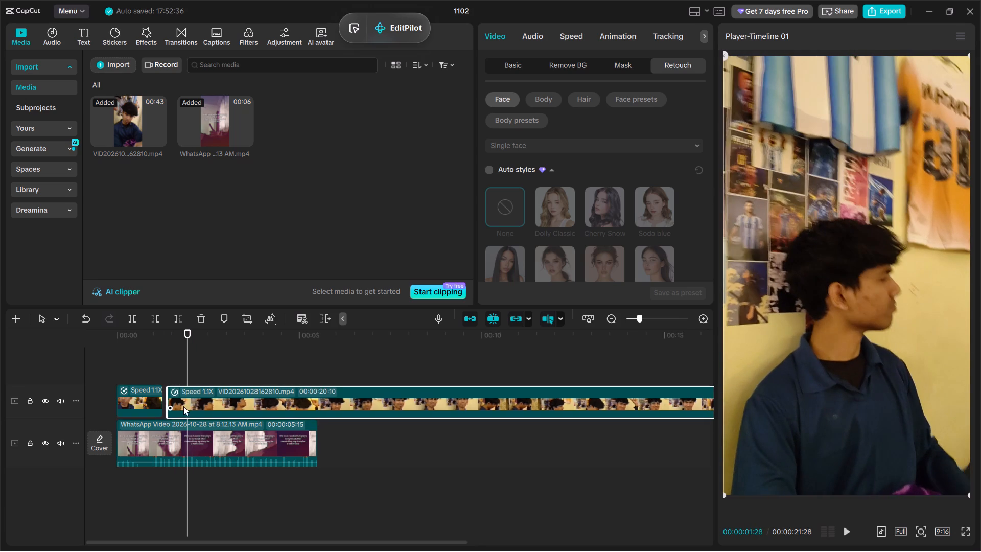
left_click_drag(183, 406, 182, 407)
Play on from the first cut and split the second VID segment at 00:00:02:10.
left_click(162, 354)
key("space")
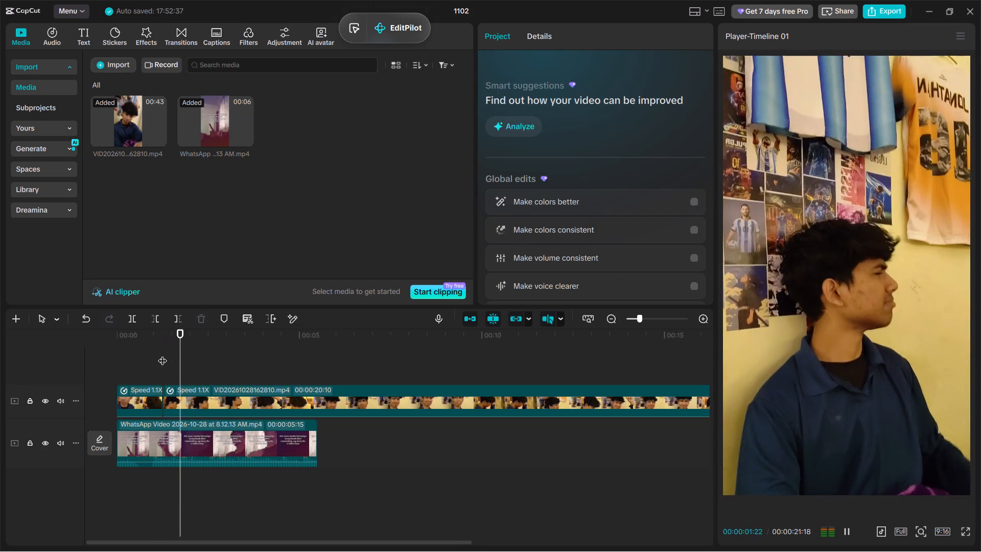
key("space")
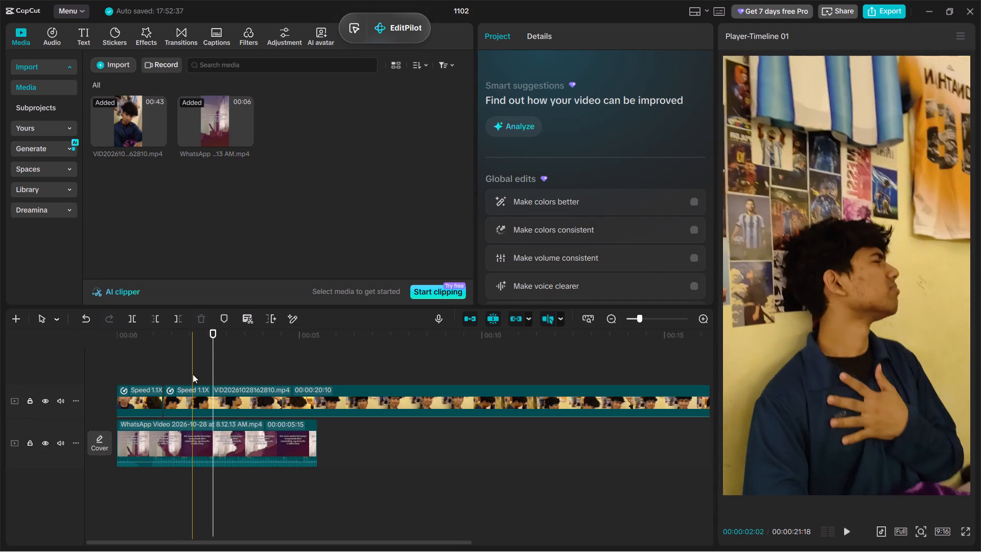
left_click_drag(216, 379, 202, 385)
left_click(200, 407)
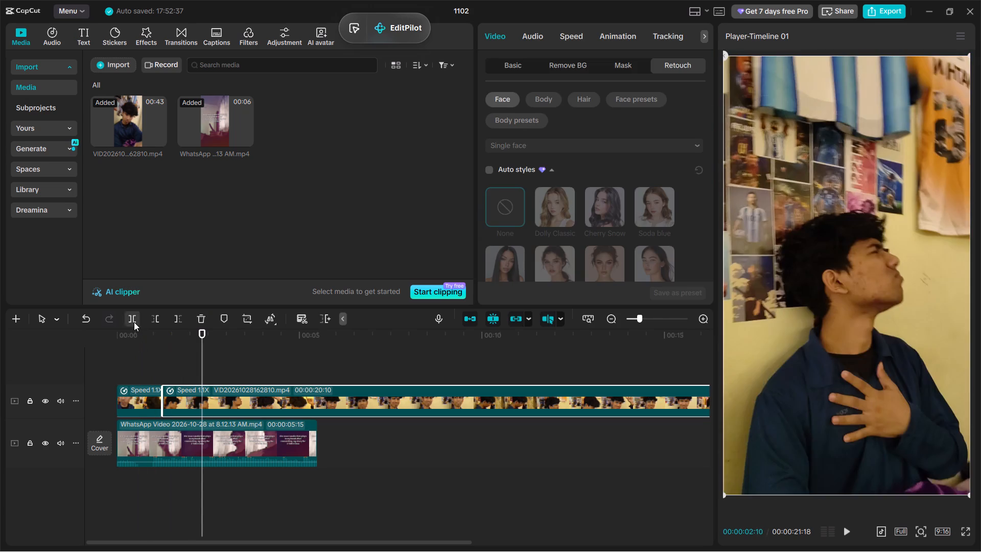
left_click(134, 322)
Trim about 10 frames off the start of the third VID segment and move it against the end of the second.
left_click_drag(203, 389, 208, 395)
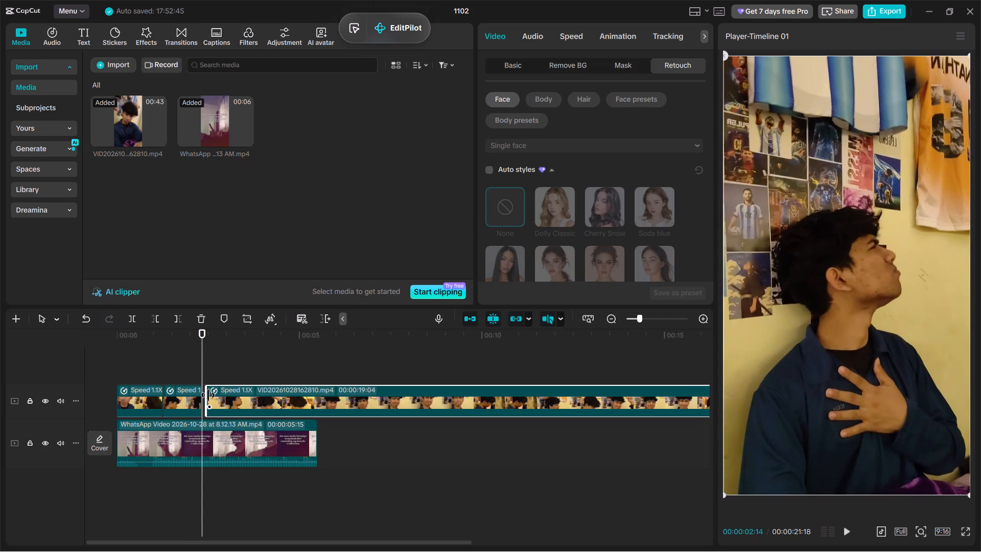
left_click_drag(208, 395, 215, 399)
left_click_drag(227, 405, 218, 408)
Play the third VID segment from its start to look for the next cut point.
left_click(205, 360)
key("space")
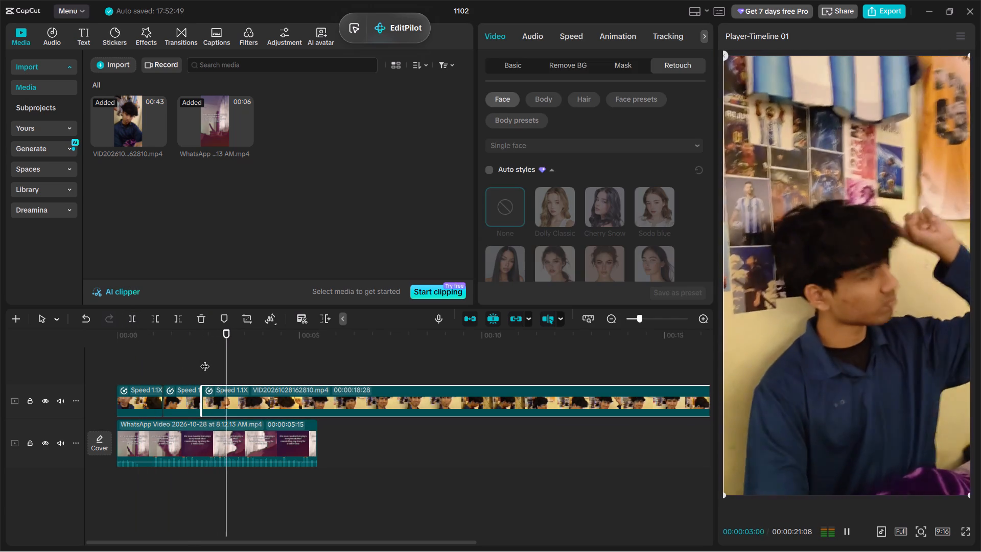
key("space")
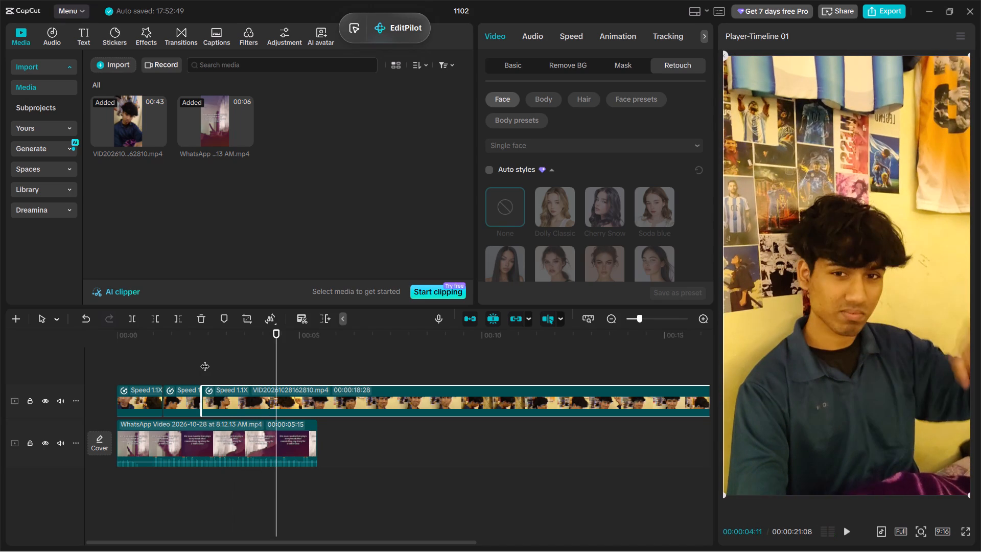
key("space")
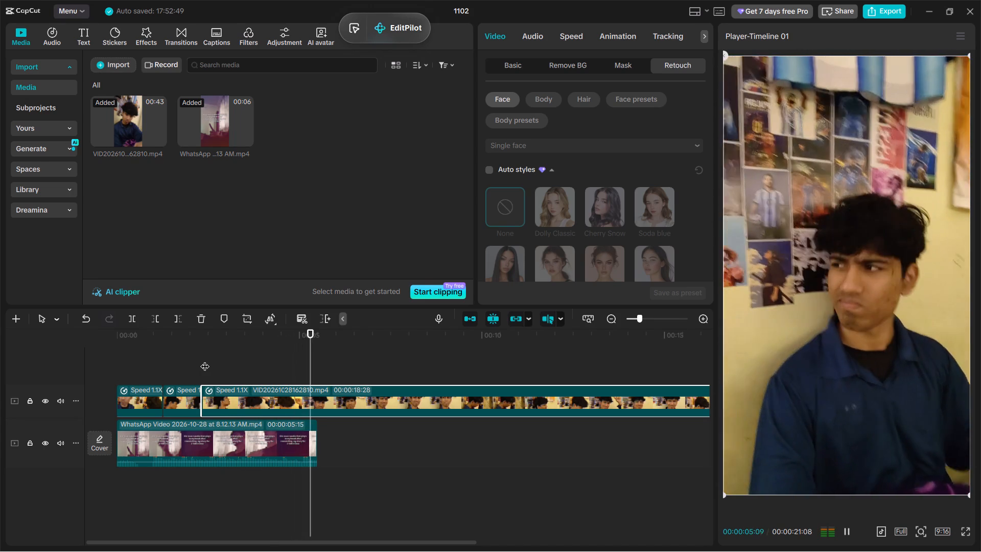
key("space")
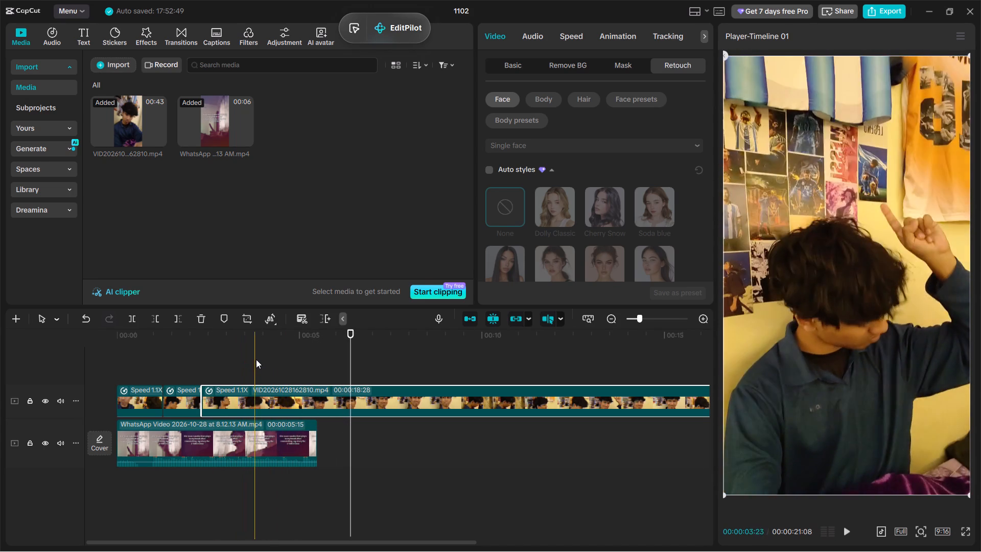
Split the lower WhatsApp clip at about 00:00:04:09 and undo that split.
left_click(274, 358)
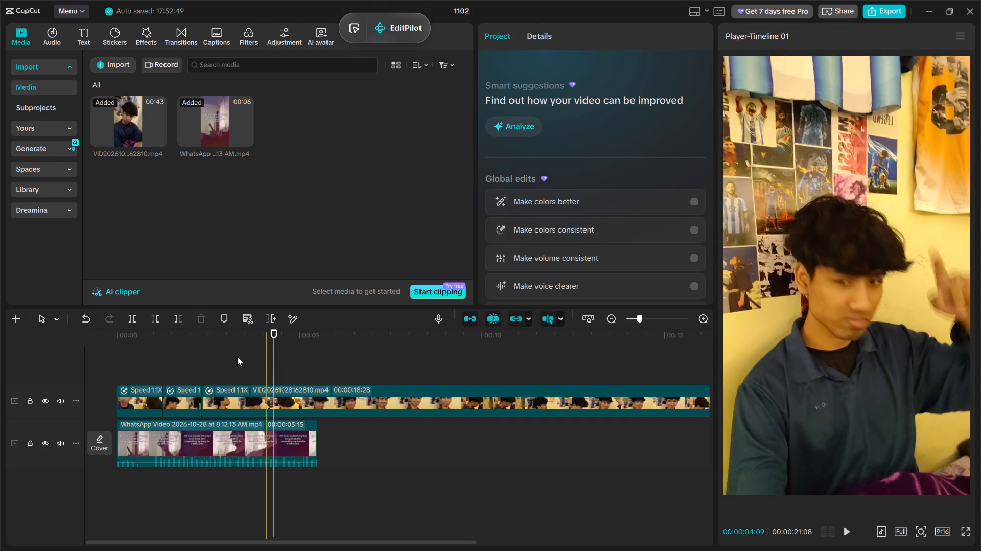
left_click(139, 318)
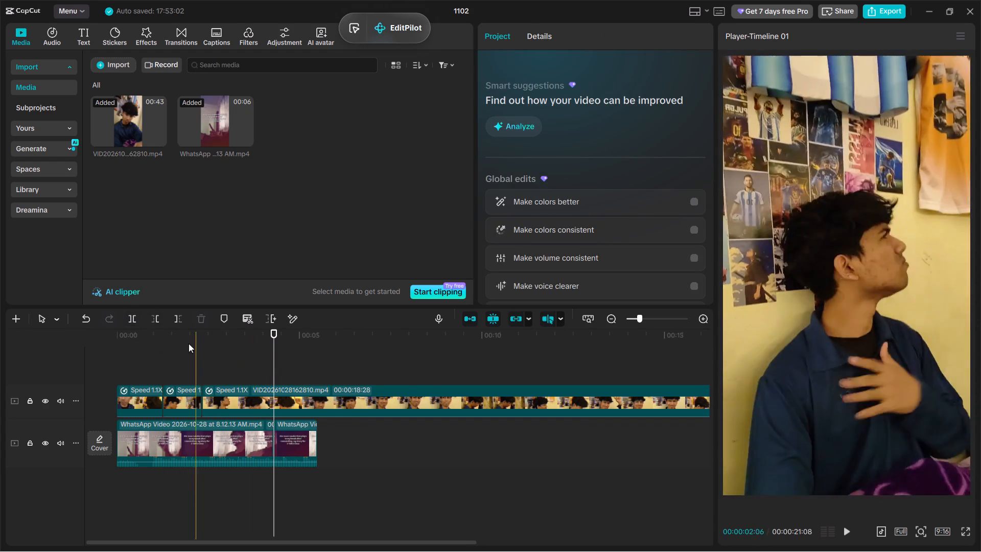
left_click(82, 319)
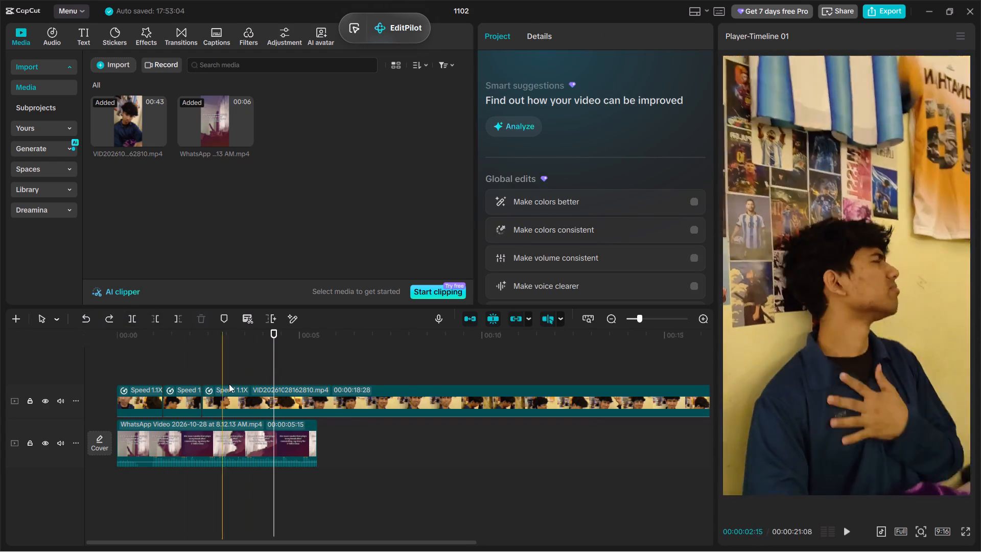
Select the third VID segment on the upper track.
left_click(235, 399)
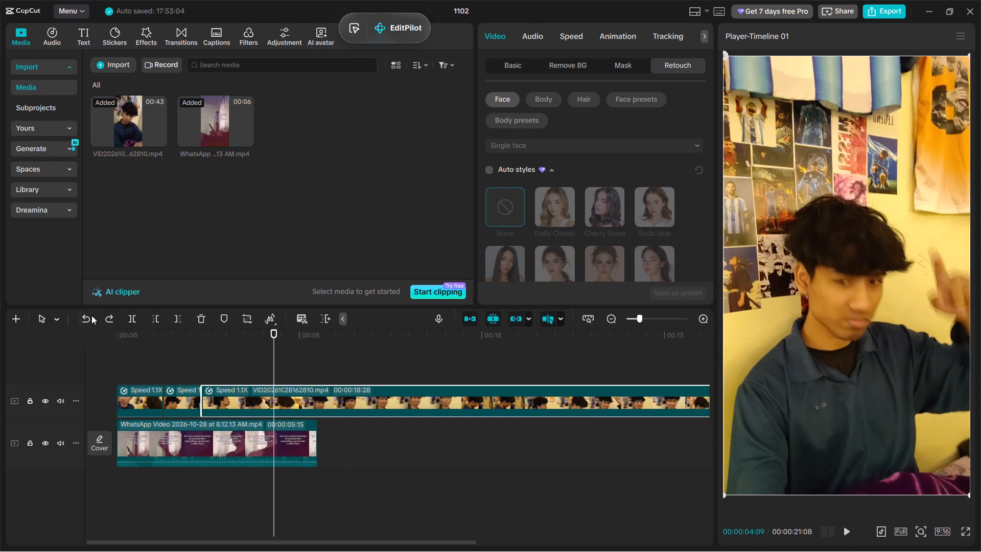
Split the third VID segment at 00:00:04:09 and delete the long remainder after the cut.
left_click(128, 319)
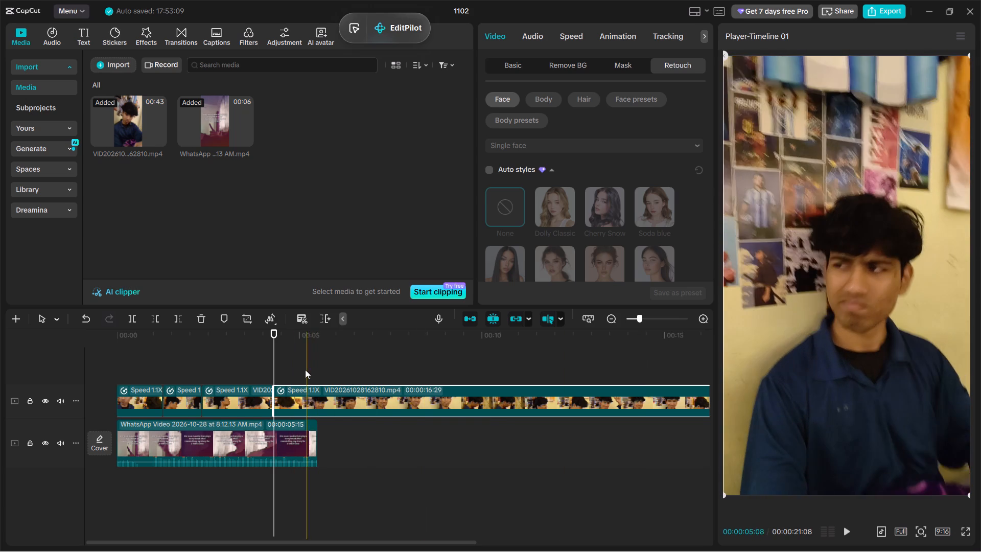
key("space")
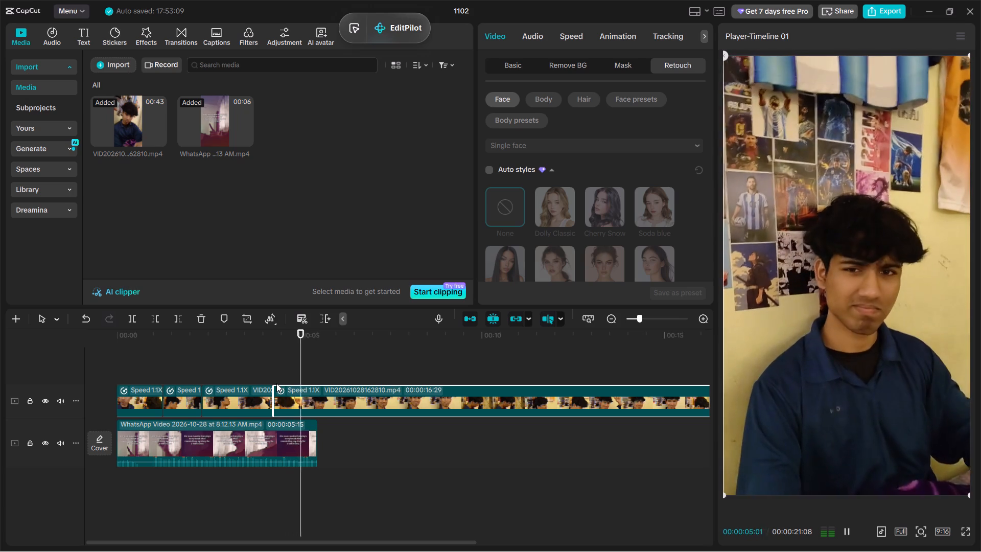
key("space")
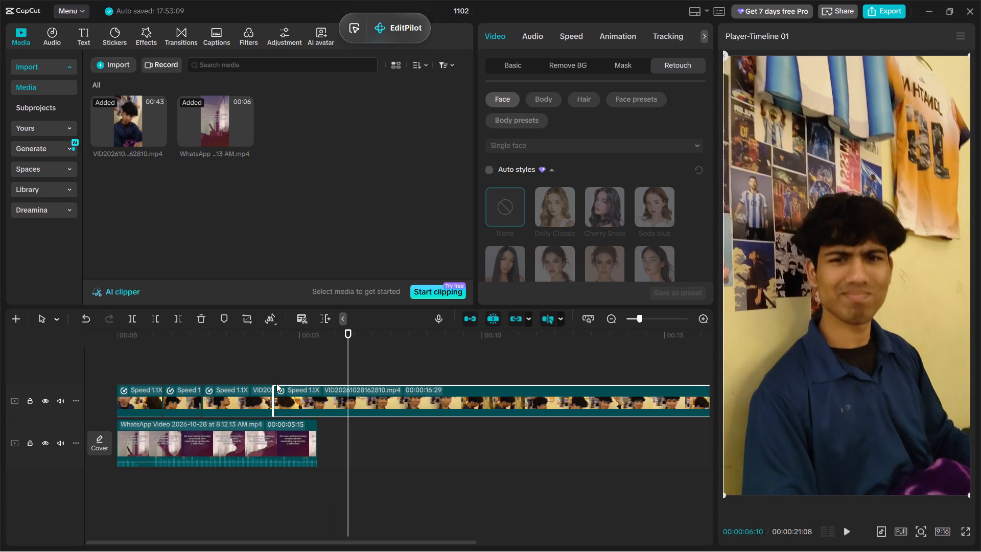
left_click(284, 355)
left_click_drag(284, 355, 275, 360)
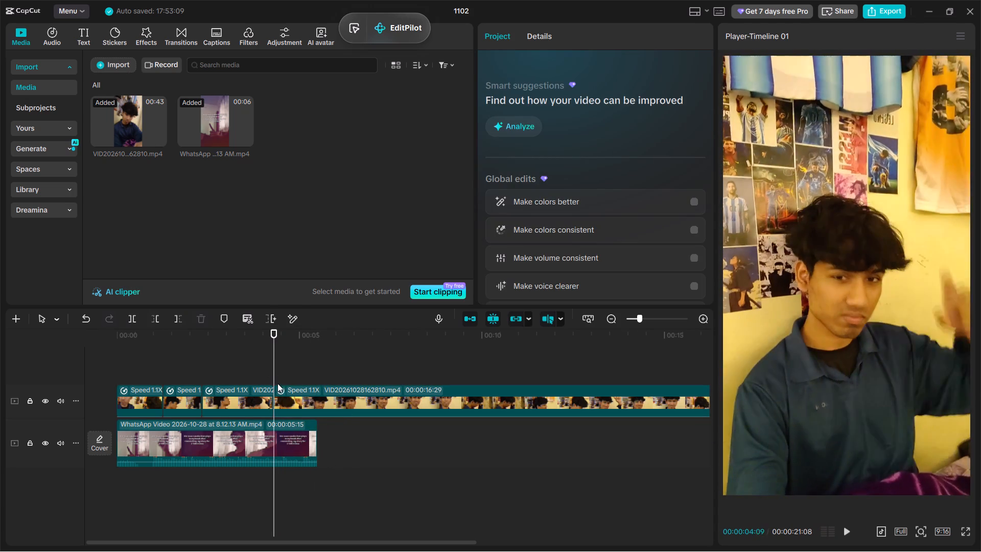
left_click(295, 395)
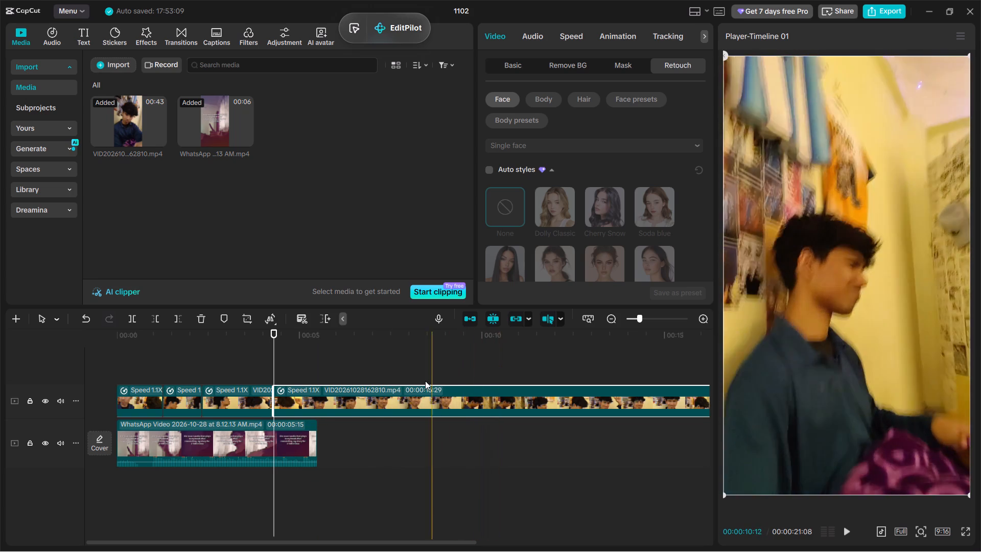
left_click(338, 395)
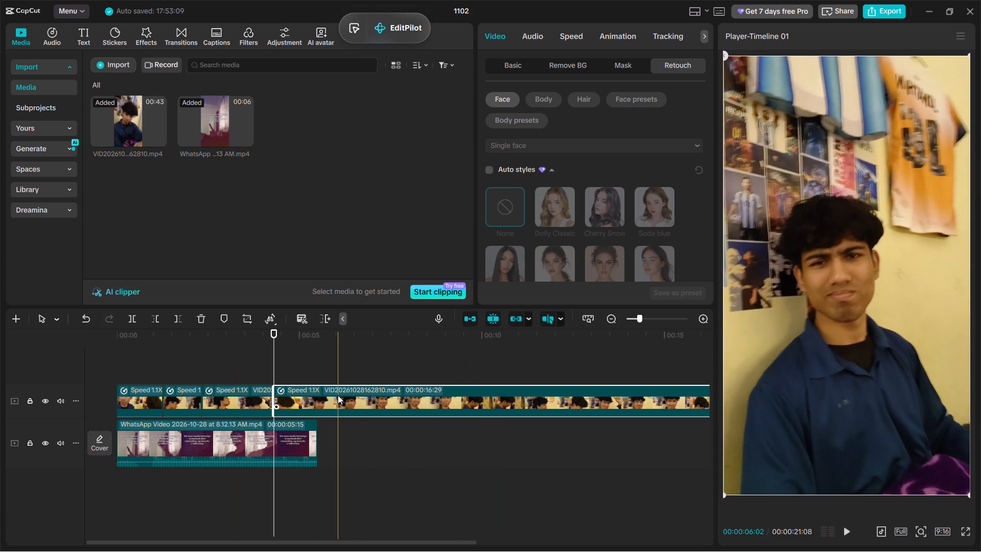
key("Delete")
Duplicate the first VID segment and place the copy on the same track, directly against the end of the third segment.
left_click(144, 402)
right_click(144, 402)
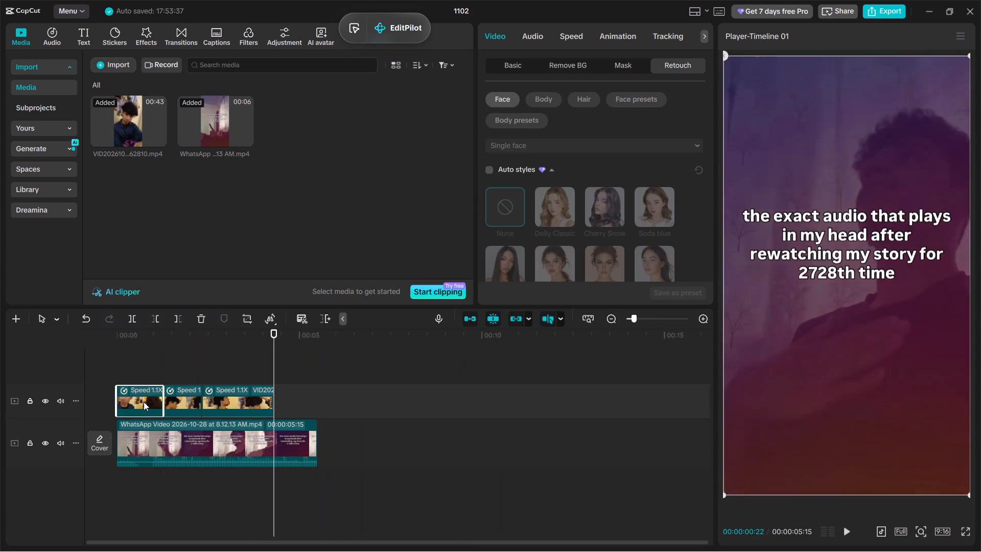
left_click(139, 403)
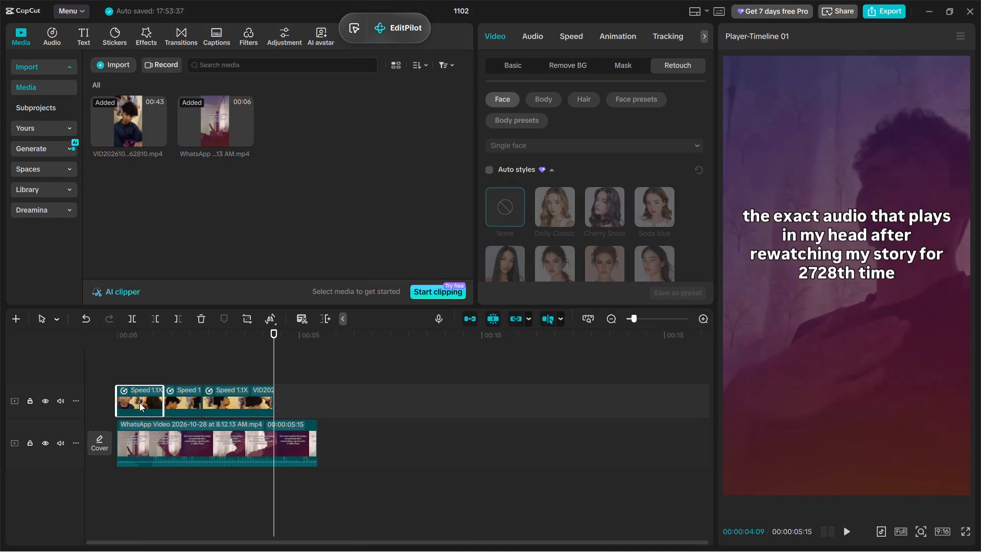
key("ctrl+c")
left_click(282, 406)
key("ctrl+v")
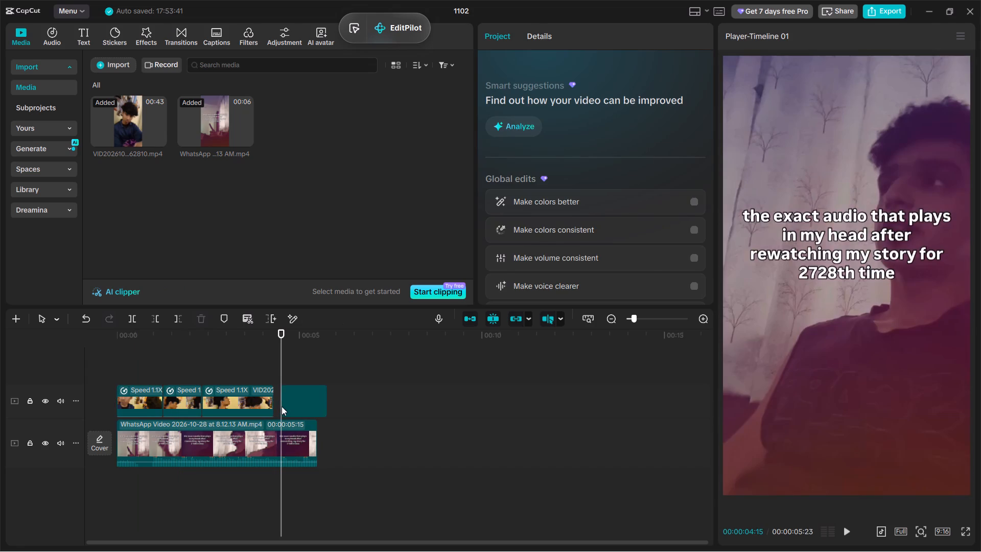
left_click_drag(296, 402, 289, 404)
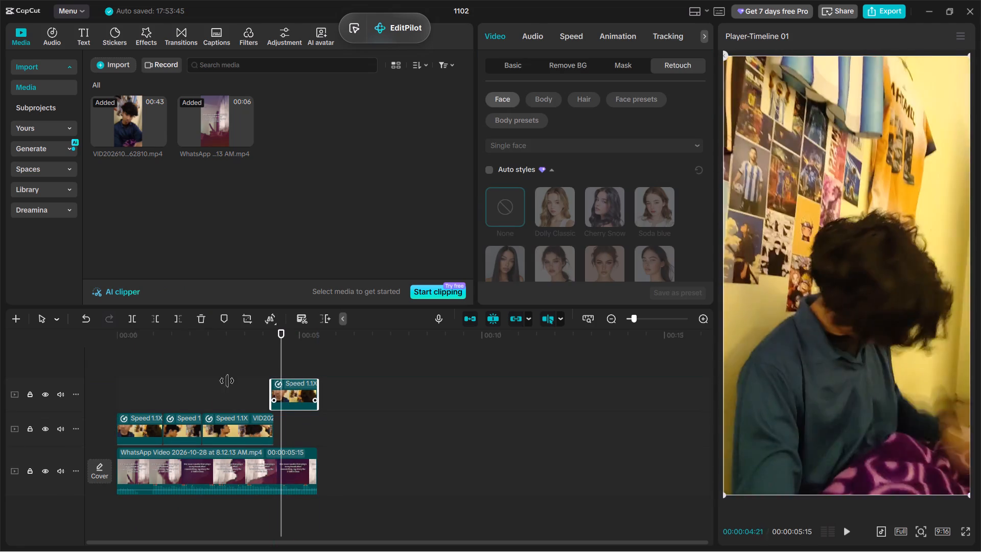
left_click_drag(288, 392, 292, 426)
left_click(153, 353)
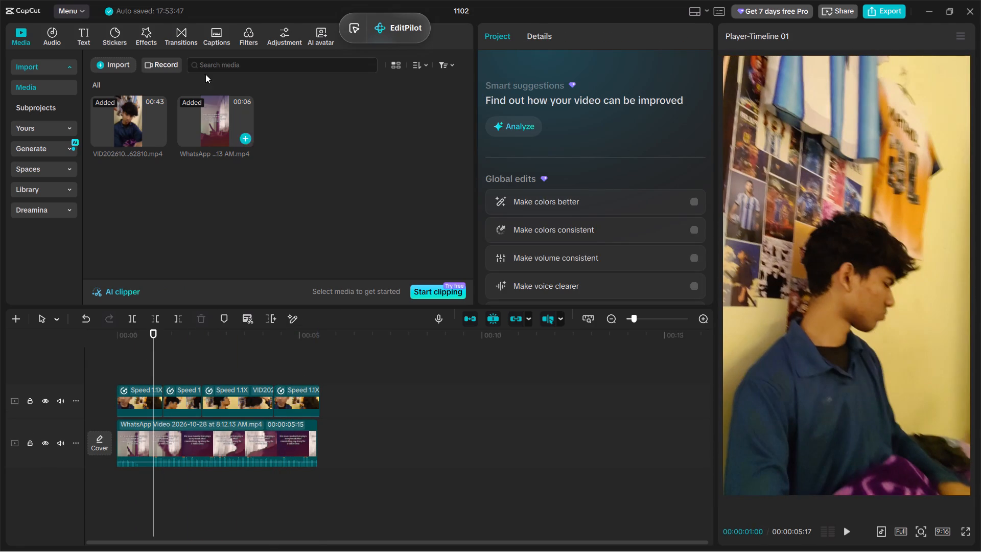
Search the transitions library for "black fade".
left_click(172, 43)
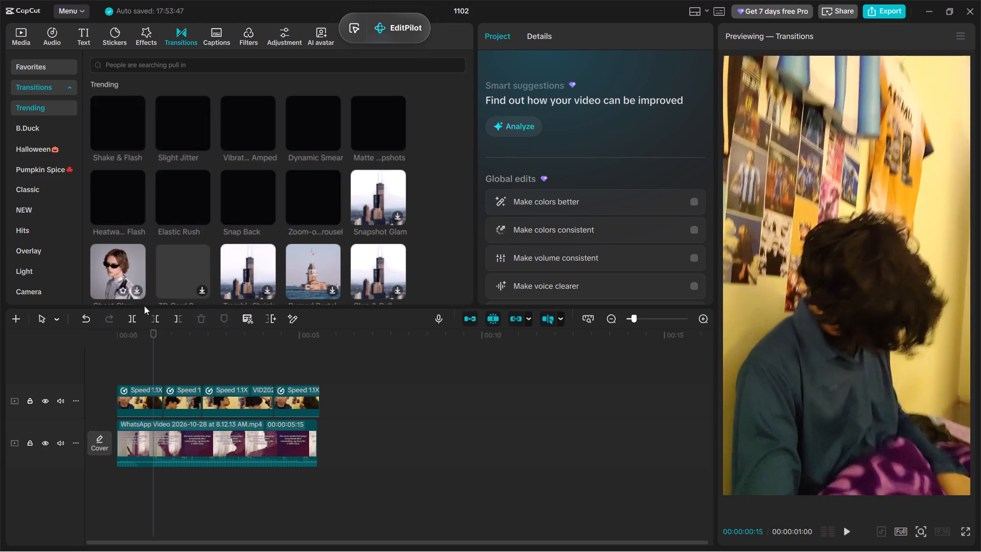
left_click(198, 66)
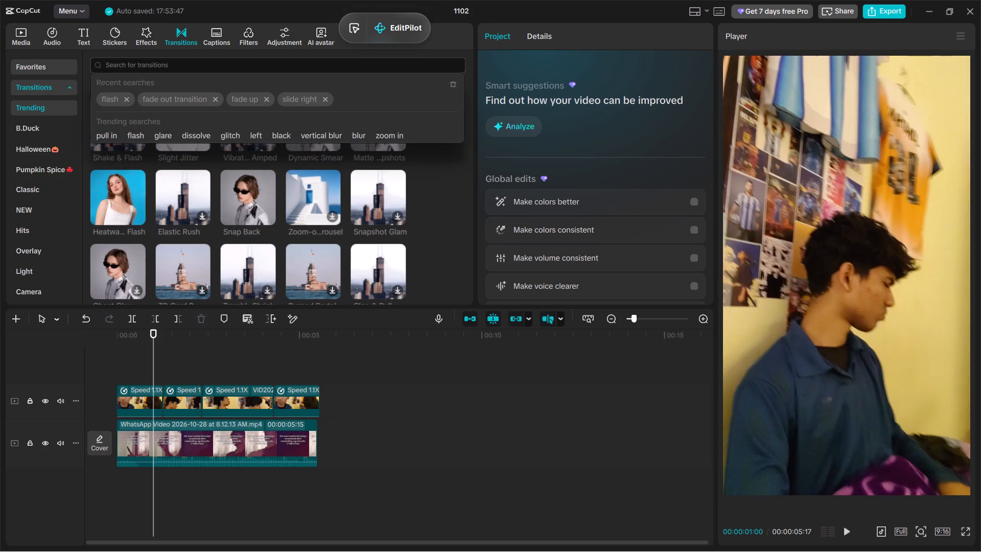
type("bac")
key("k")
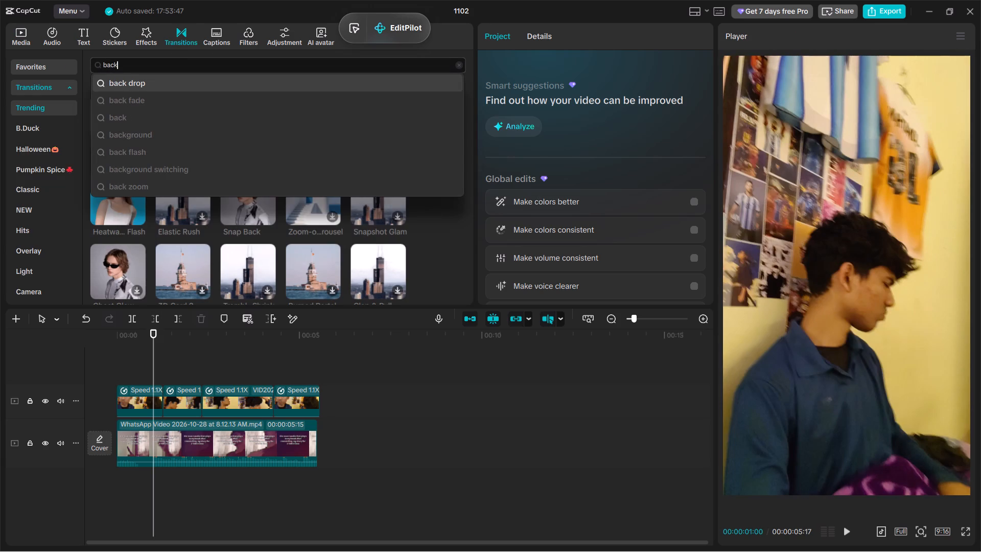
key("BackSpace")
key("BackSpace")
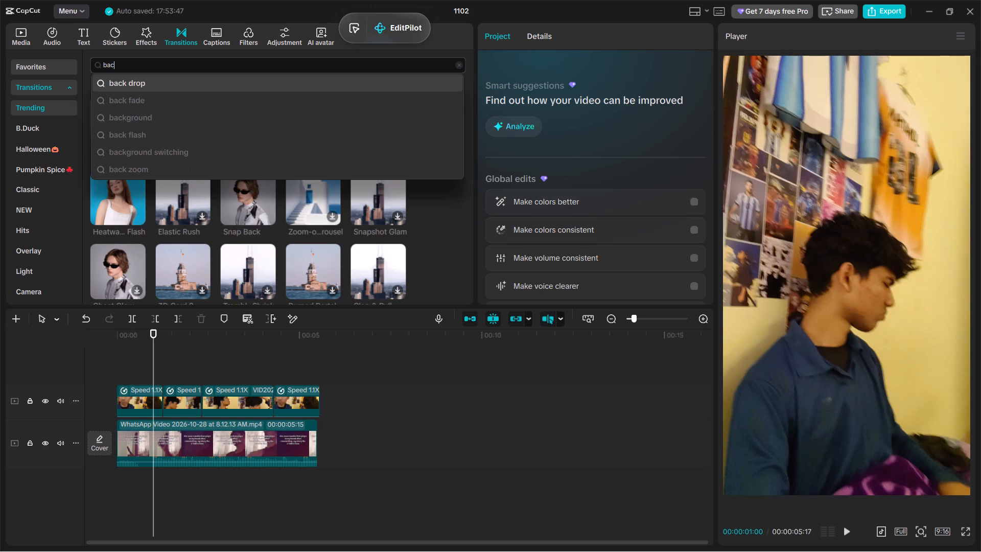
key("BackSpace")
type("lack")
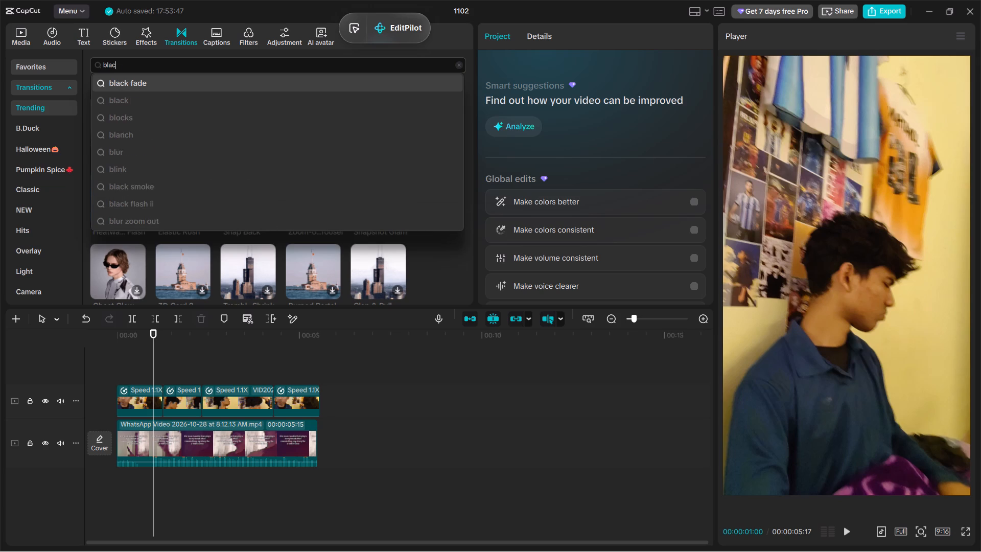
key("space")
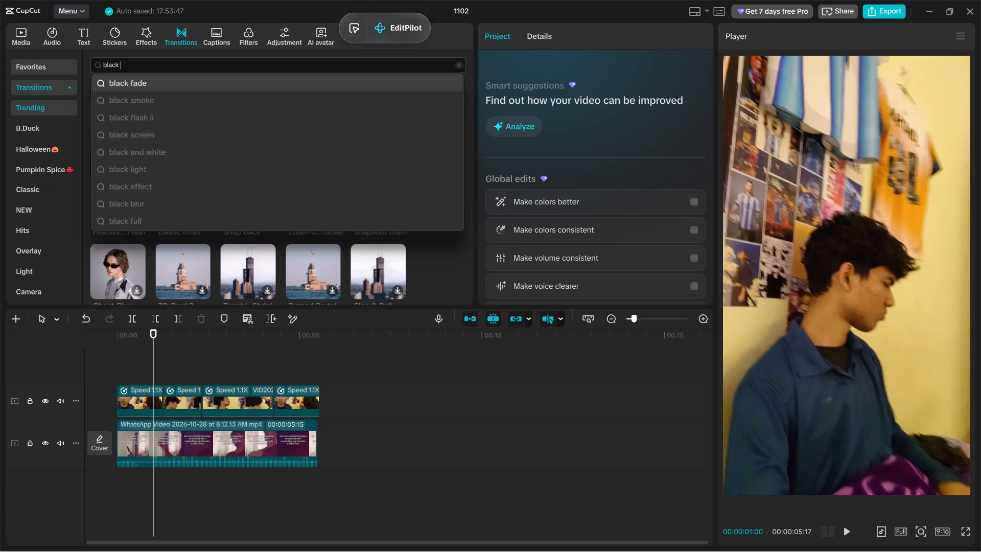
left_click(178, 80)
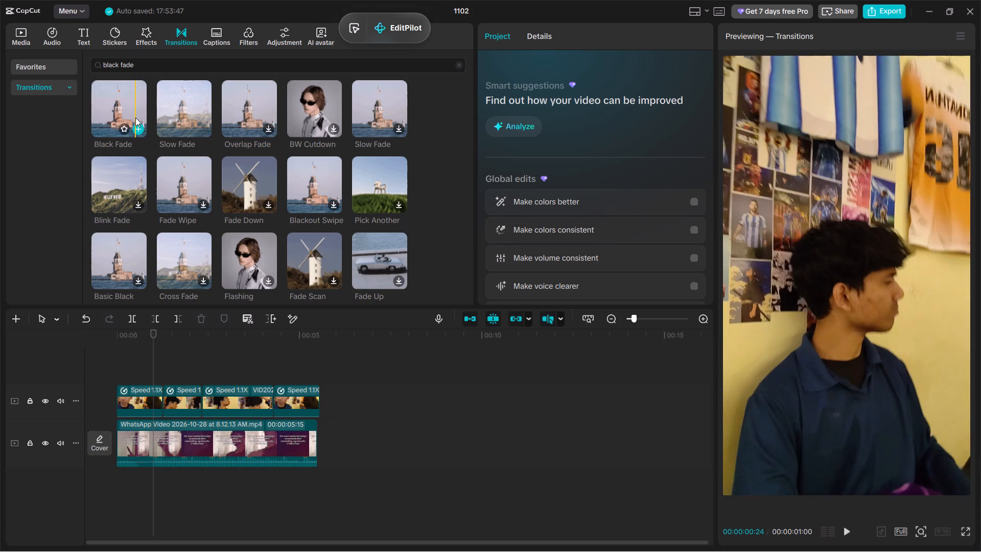
Add the Black Fade transition between the first and second VID segments and shorten its duration to 0.3 s.
left_click(133, 106)
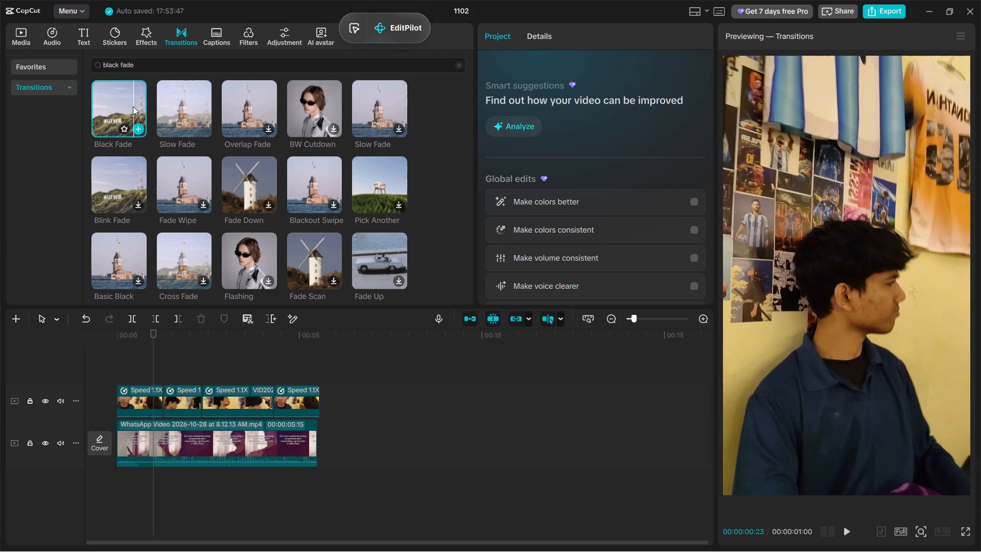
left_click_drag(133, 106, 155, 395)
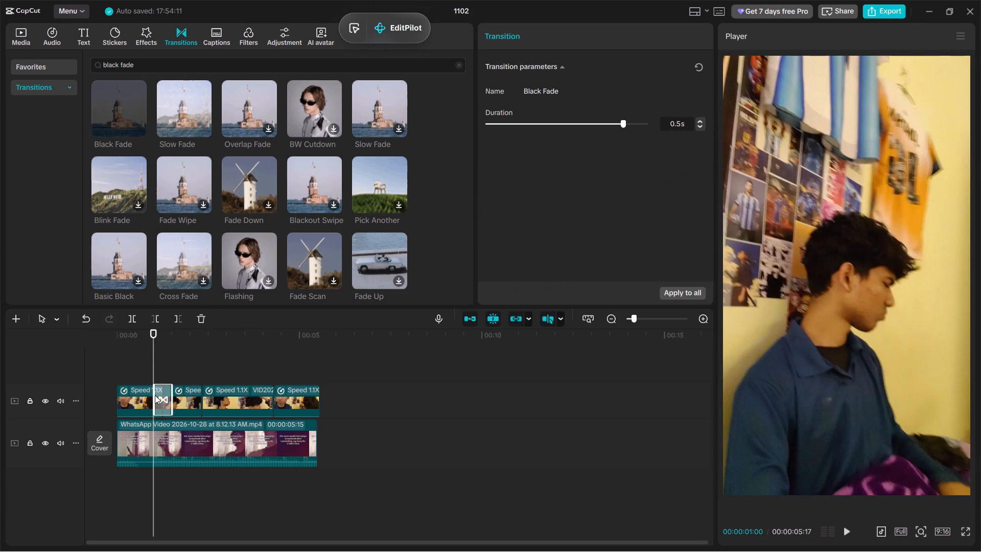
left_click(582, 128)
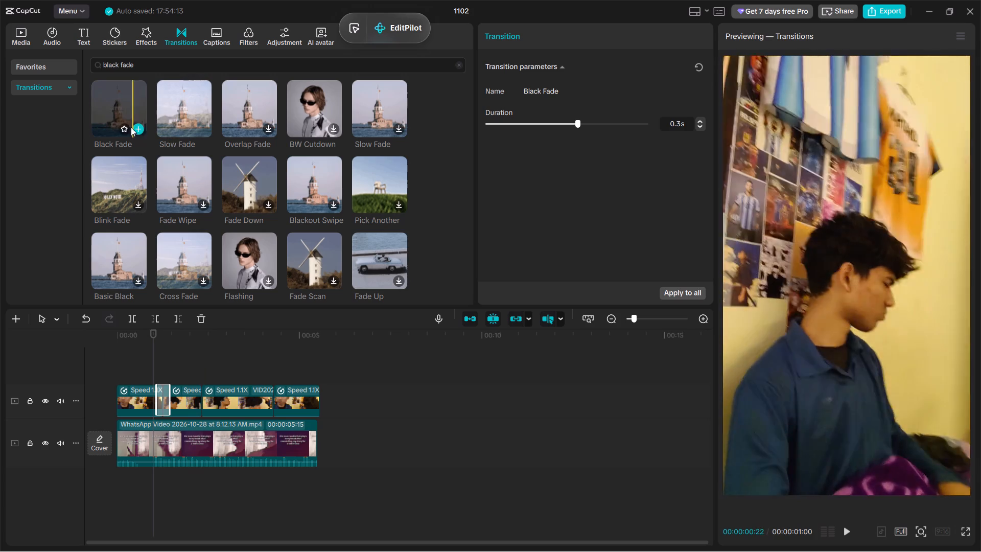
Add 0.5 s Black Fade transitions between the second and third and between the third and fourth VID segments.
left_click_drag(113, 98, 196, 390)
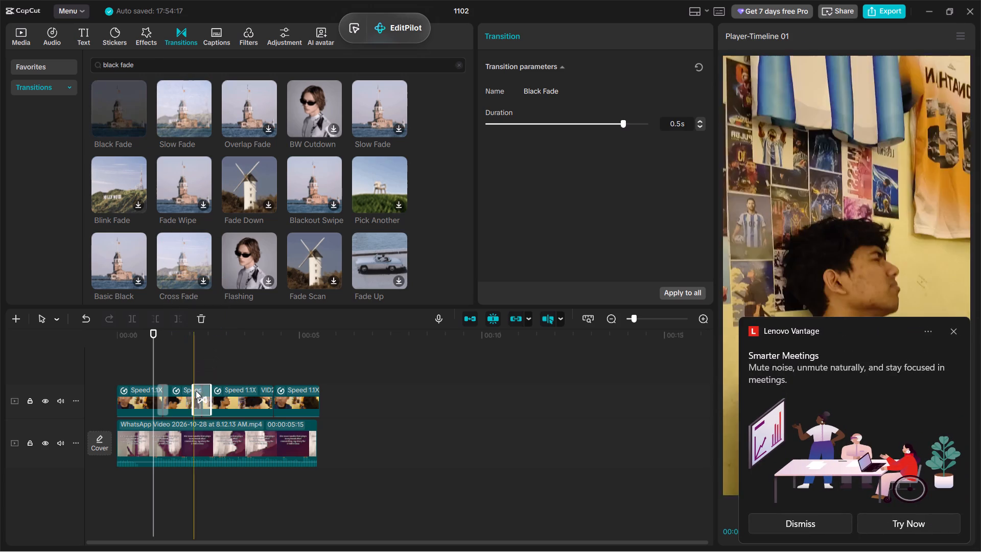
left_click_drag(116, 98, 262, 385)
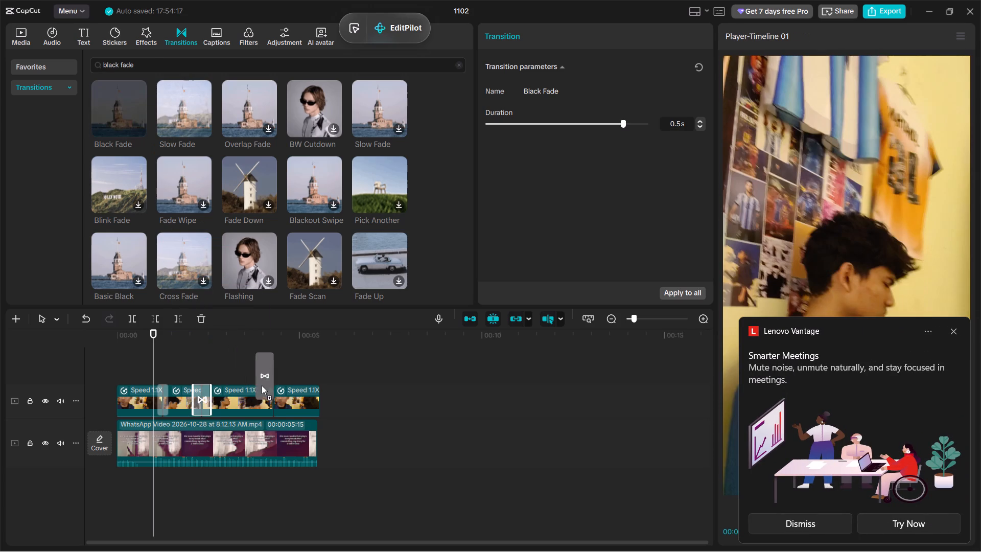
left_click_drag(262, 385, 263, 394)
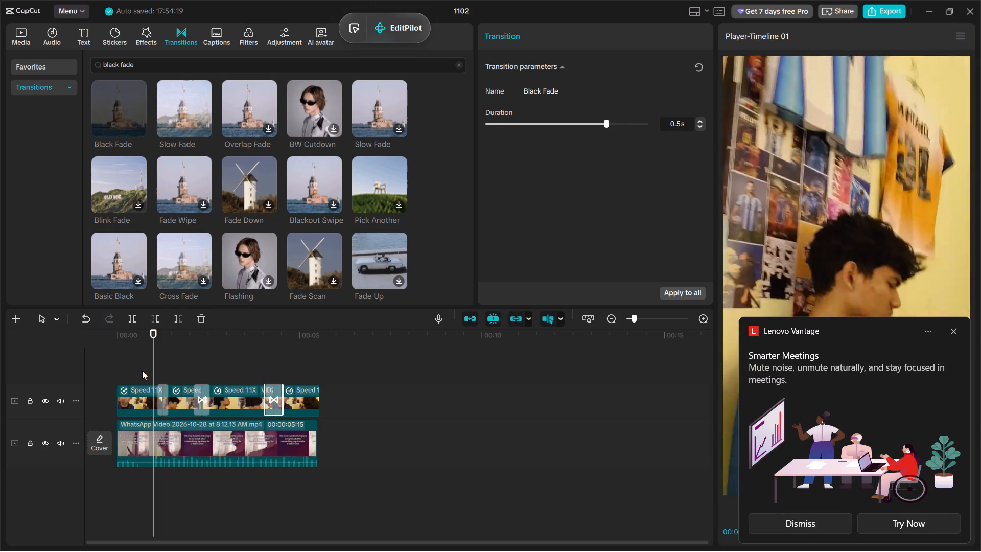
Play the sequence from its beginning to check the transitions, closing the Lenovo Vantage notification.
left_click(136, 369)
left_click_drag(136, 368, 111, 359)
key("space")
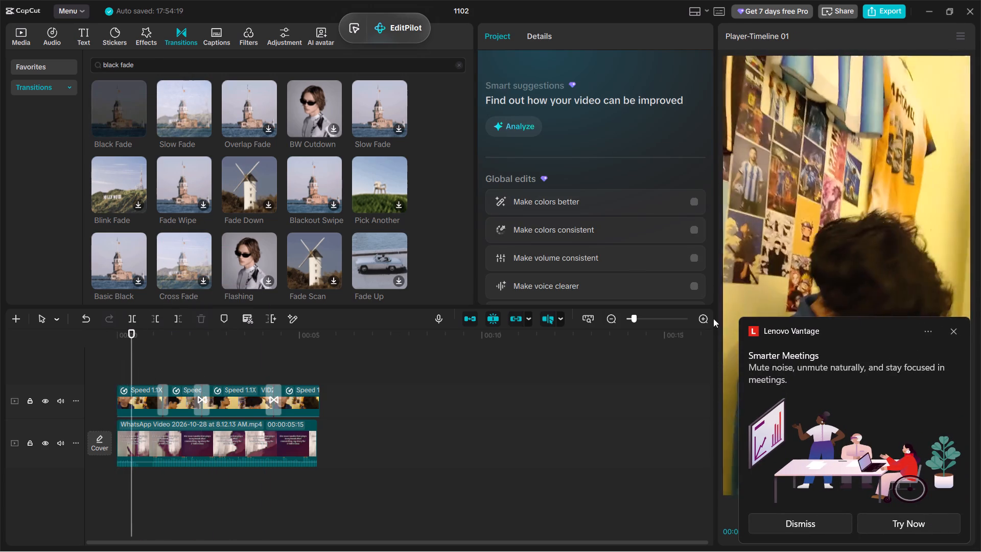
left_click(951, 332)
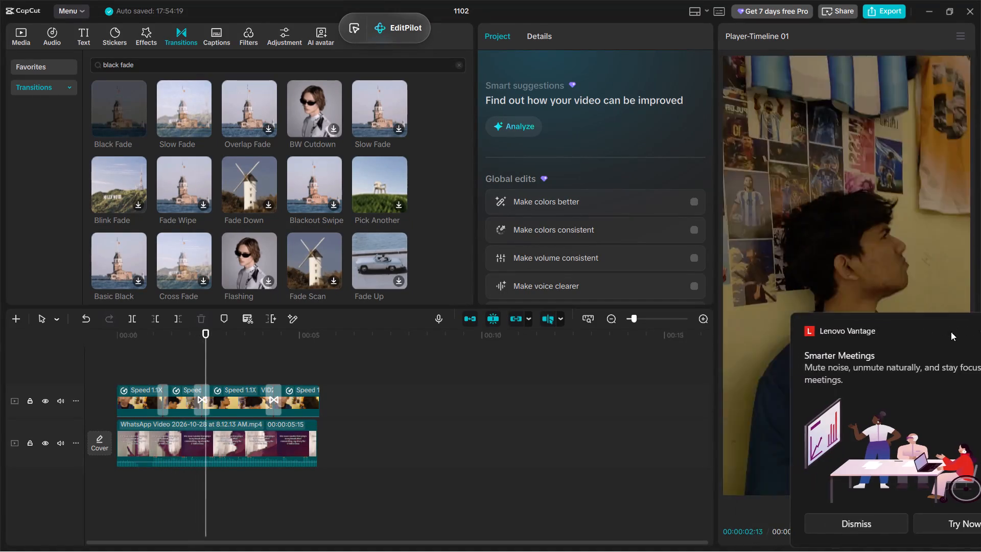
Set the duration of the Black Fade between the first and second VID segments to 0.4 s.
left_click(160, 394)
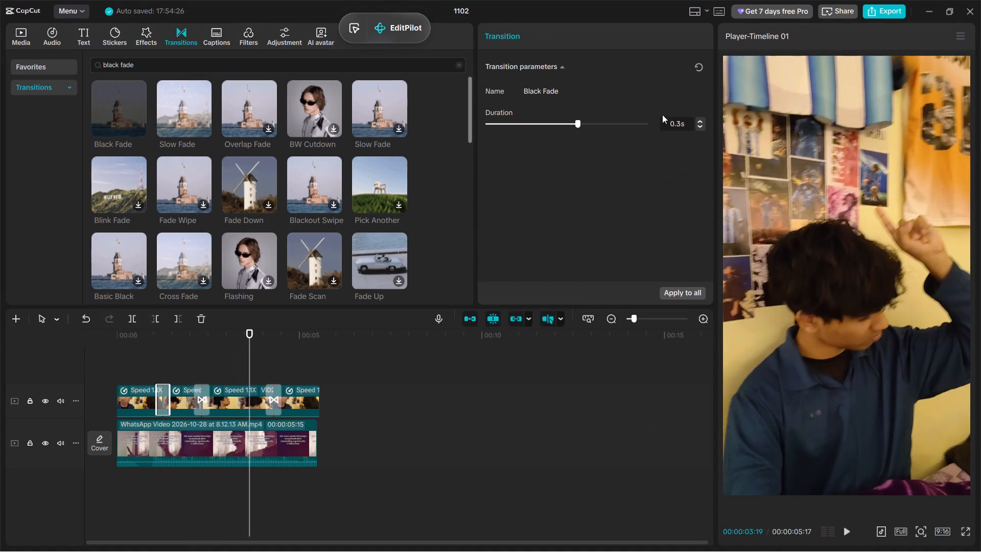
left_click(698, 121)
left_click(698, 121)
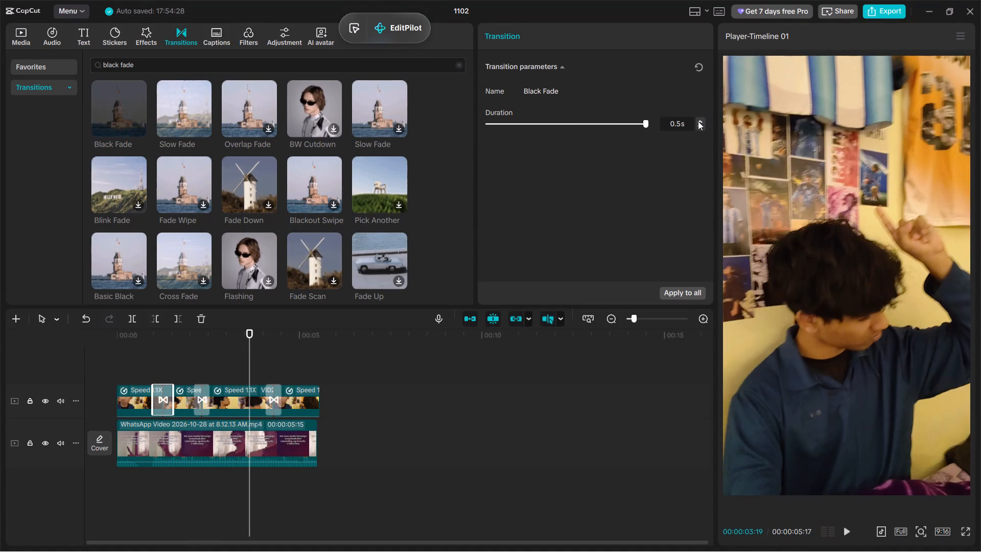
left_click(703, 125)
left_click(703, 125)
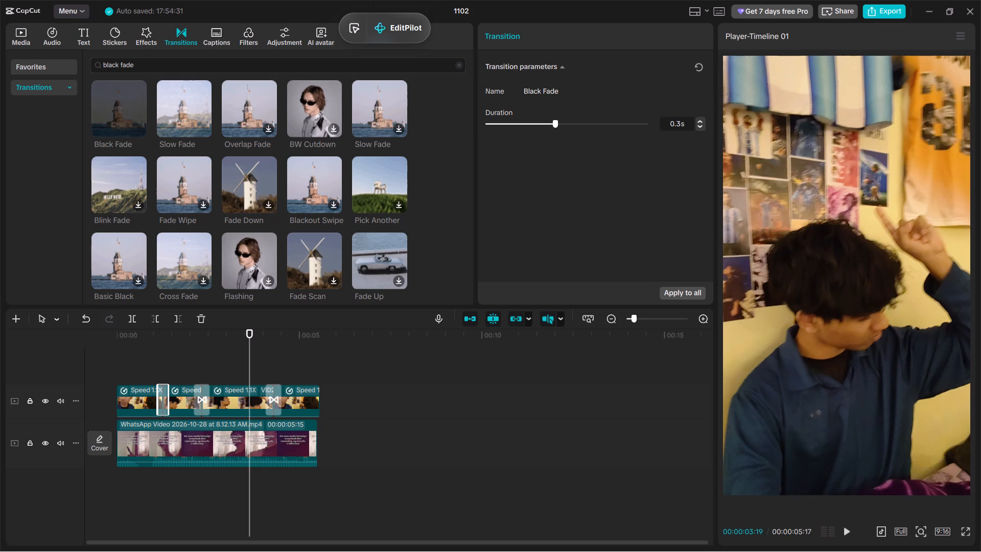
left_click(703, 123)
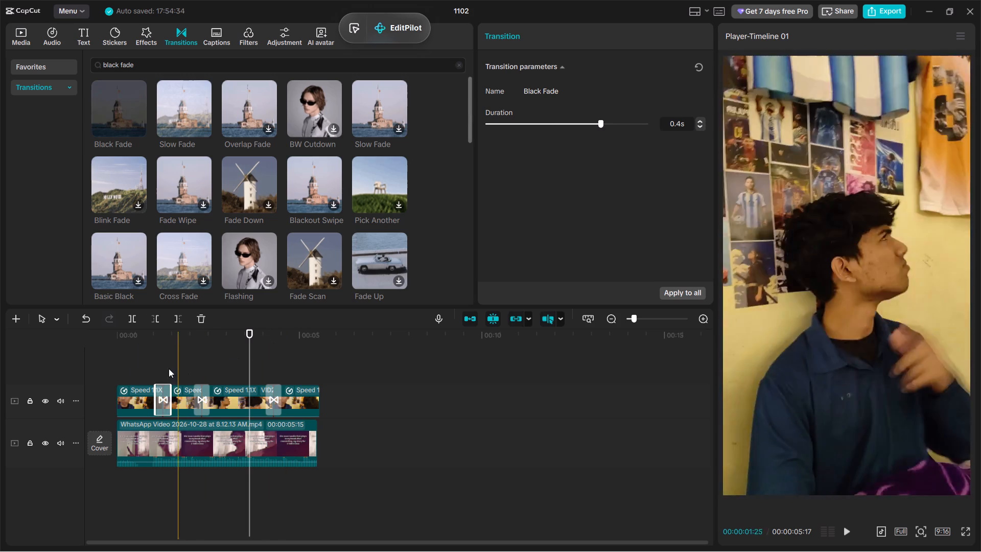
Play the sequence again from its beginning to review the adjusted transition.
left_click(131, 370)
left_click_drag(131, 370, 85, 356)
key("space")
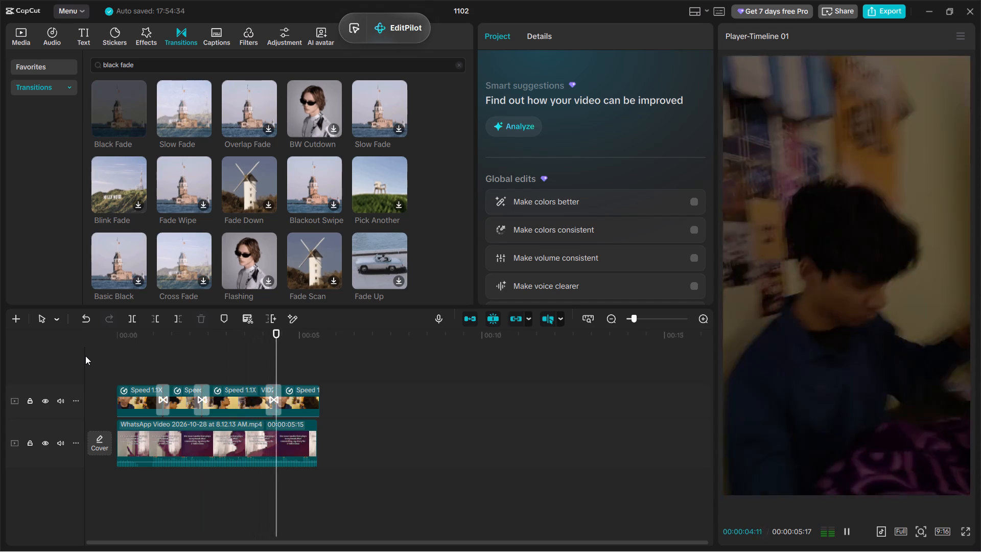
key("space")
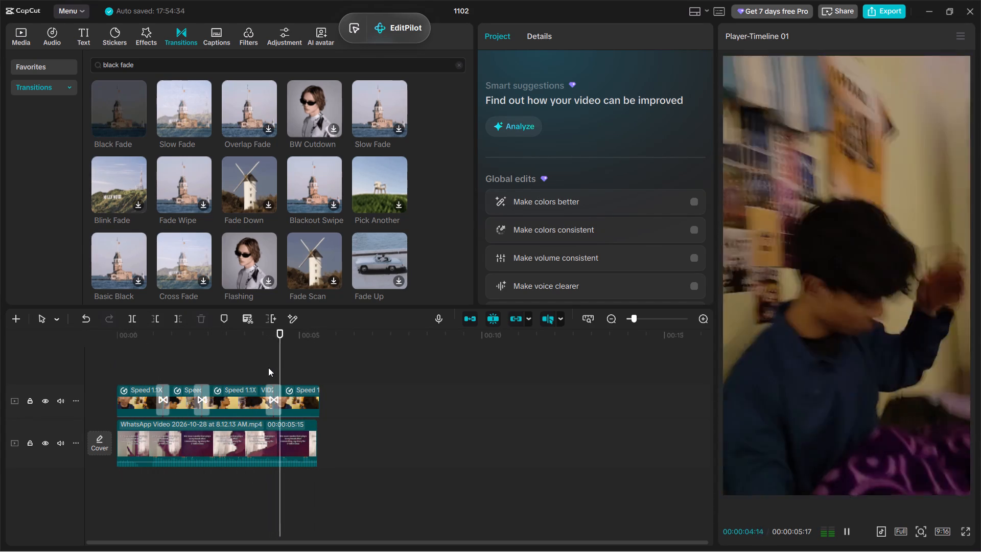
Trim the end of the last VID segment back to the end of the WhatsApp clip, at 00:00:05:15.
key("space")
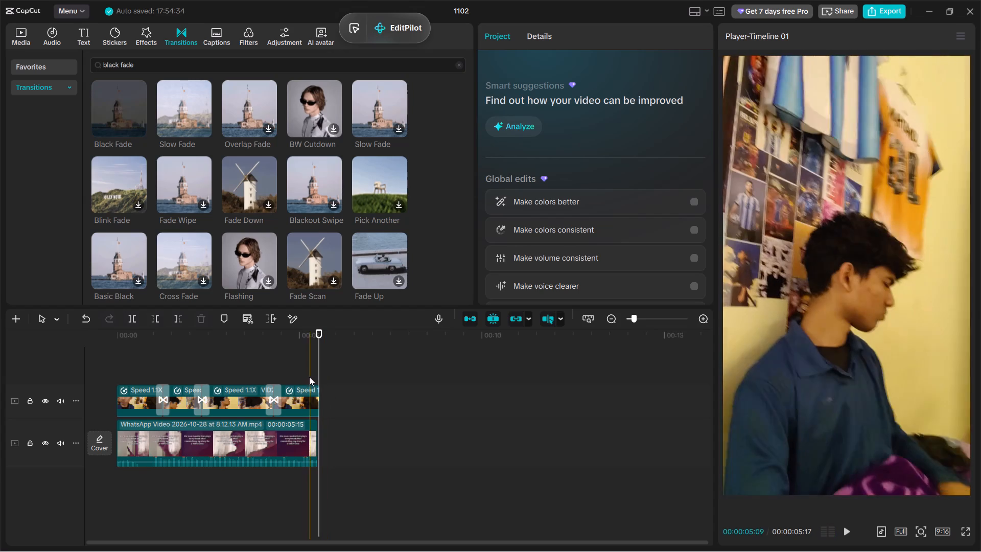
left_click(304, 372)
double_click(699, 313)
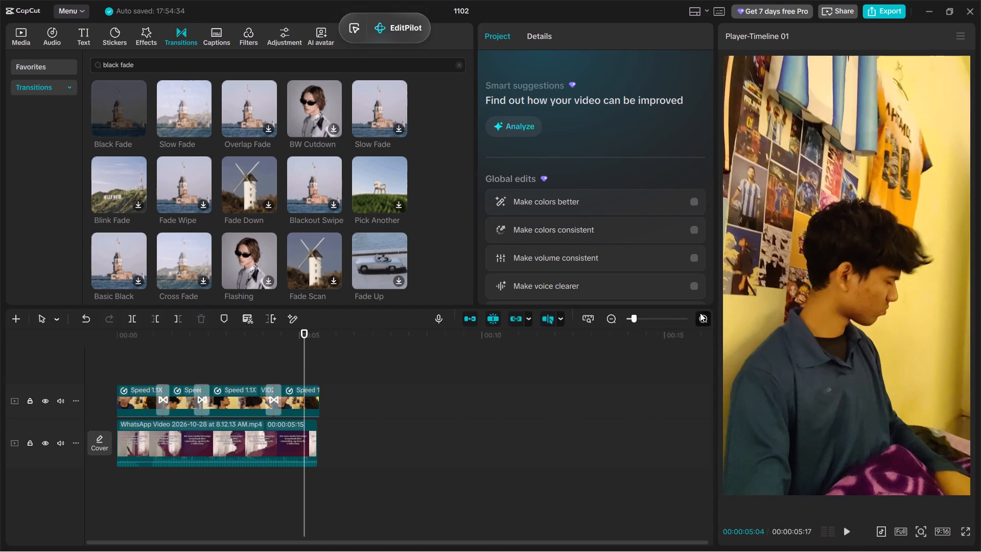
left_click(528, 400)
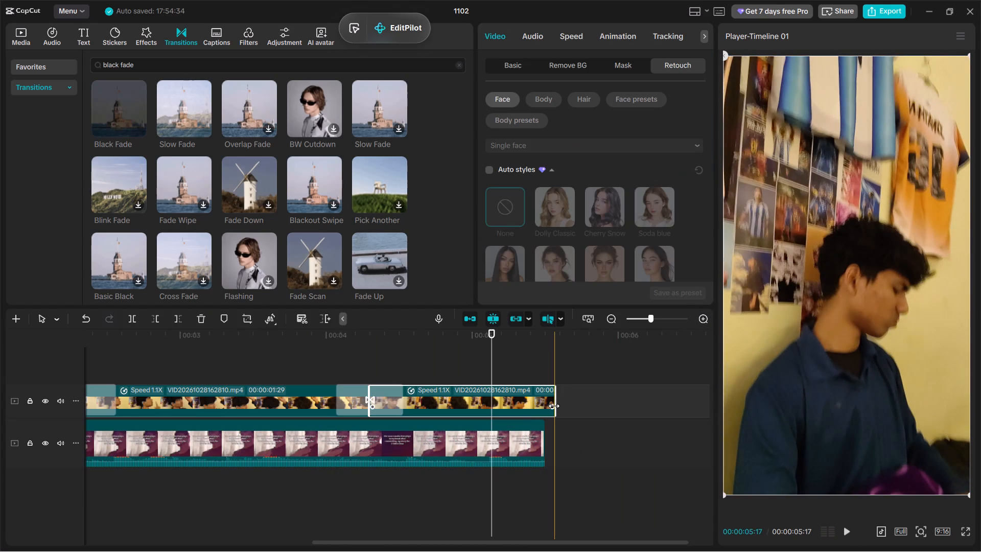
left_click_drag(554, 395, 543, 400)
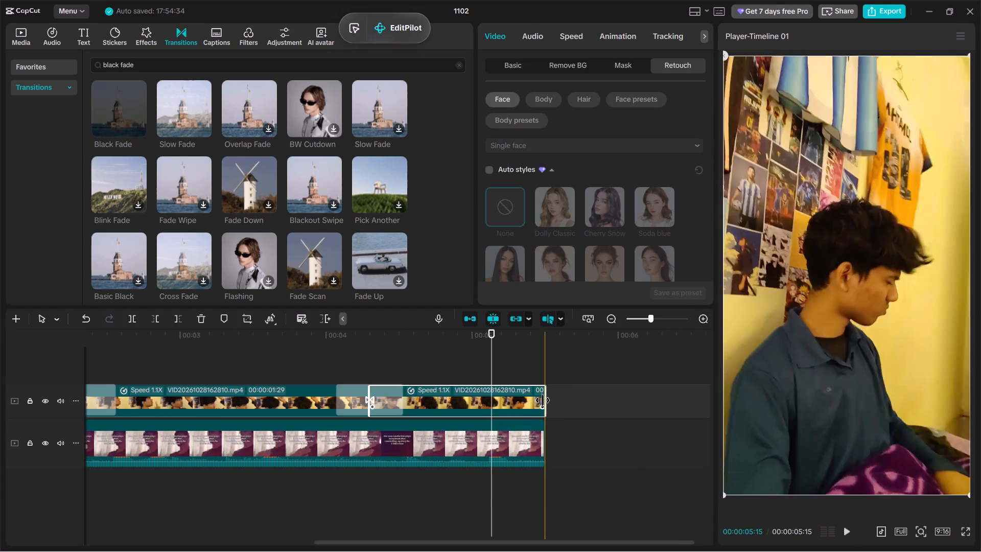
Play the whole sequence from its beginning, and scrub back through the opening VID segment to review it.
left_click(355, 351)
left_click_drag(355, 351, 0, 356)
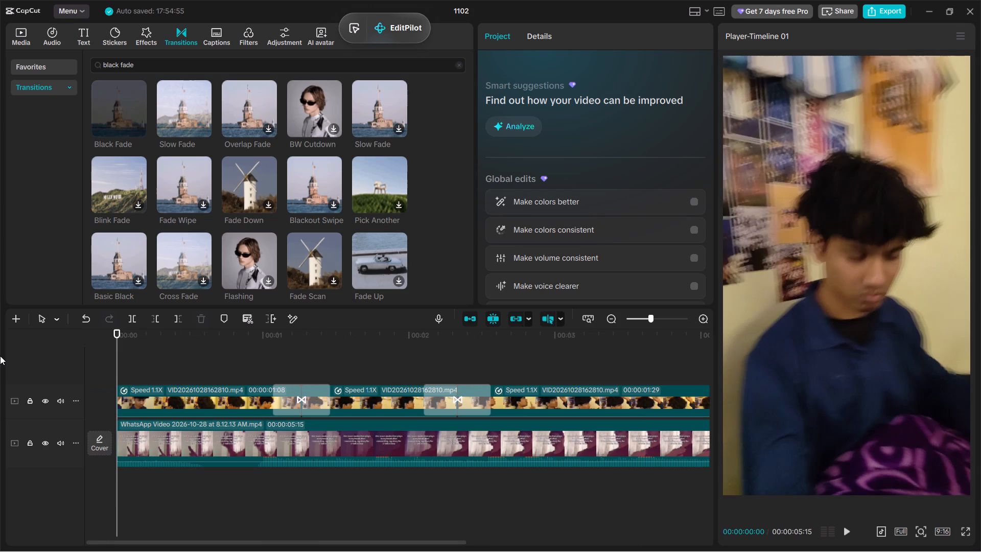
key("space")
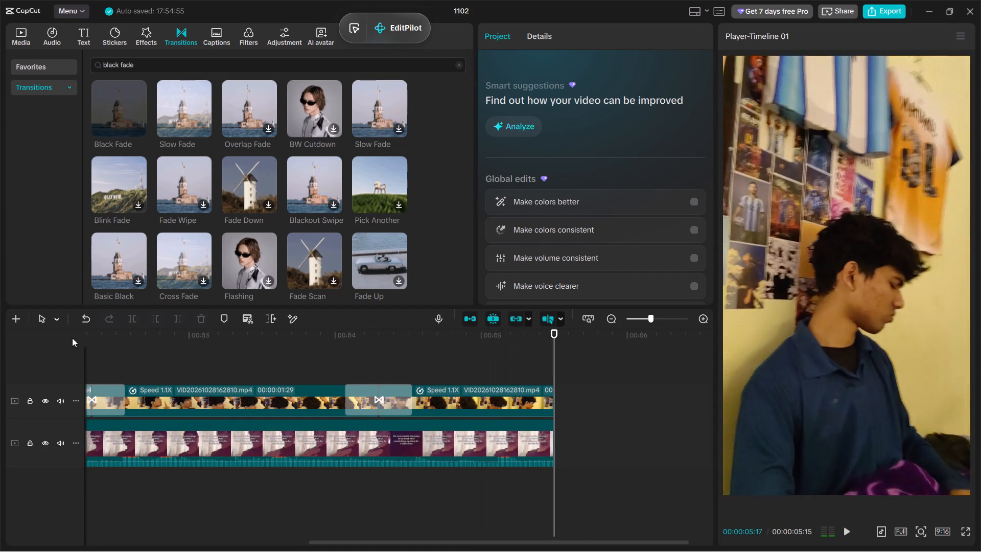
left_click(166, 367)
left_click_drag(166, 367, 91, 347)
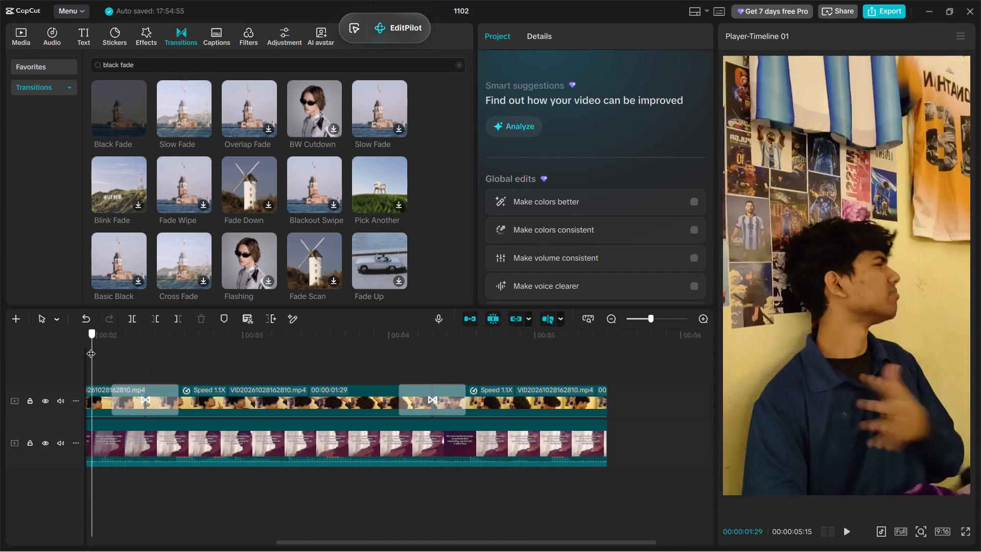
left_click_drag(91, 347, 217, 327)
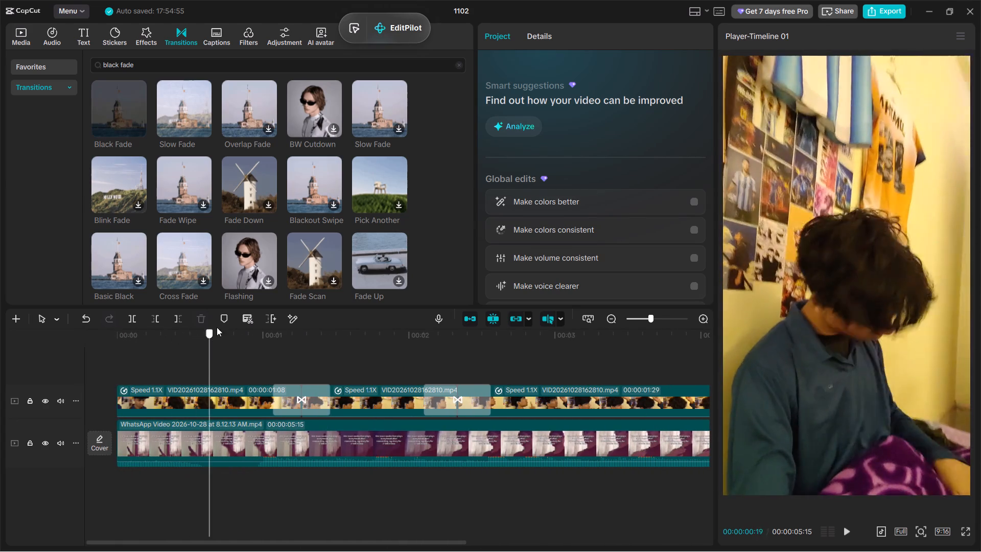
left_click_drag(217, 327, 236, 319)
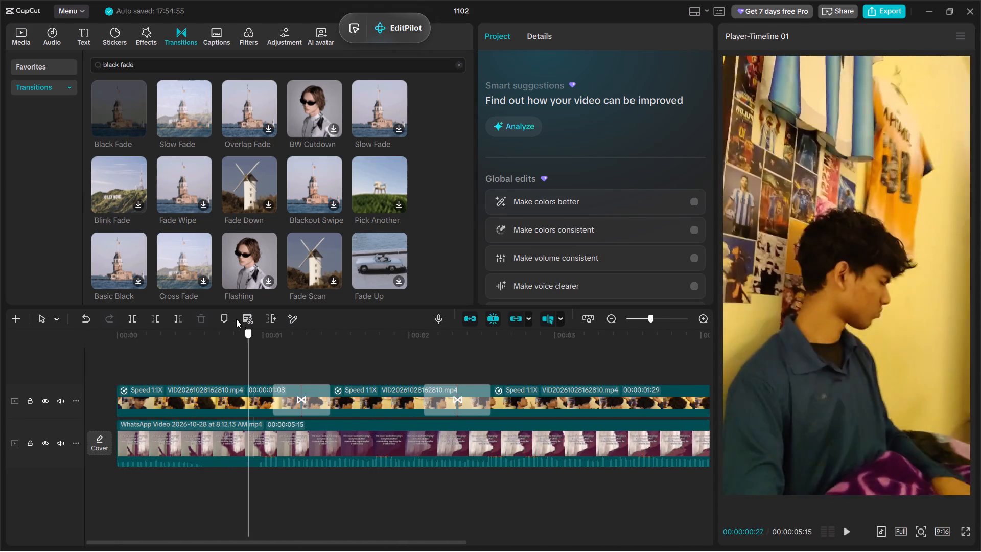
left_click_drag(236, 319, 180, 317)
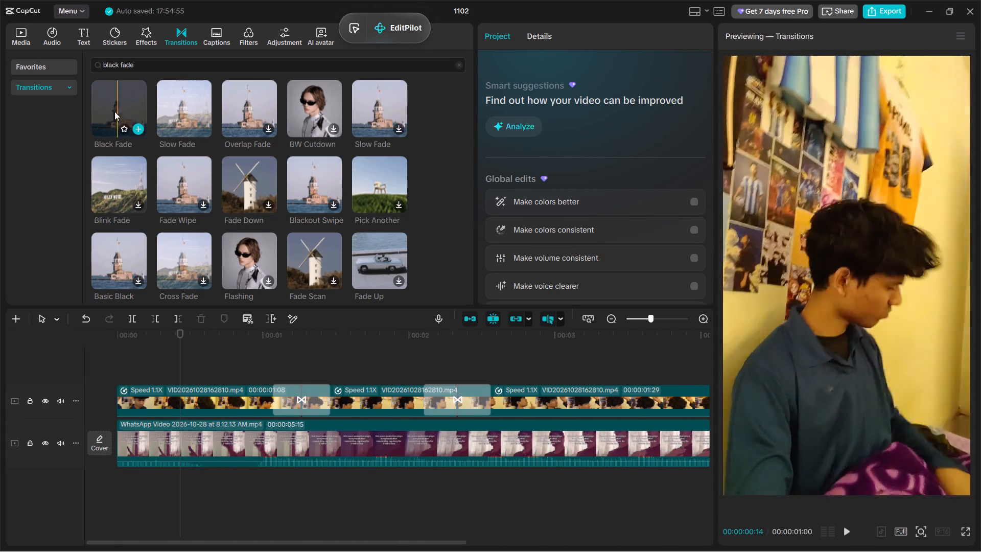
Add a second copy of the WhatsApp clip on a new track above the VID segments, starting at about 0.7 s.
left_click(29, 44)
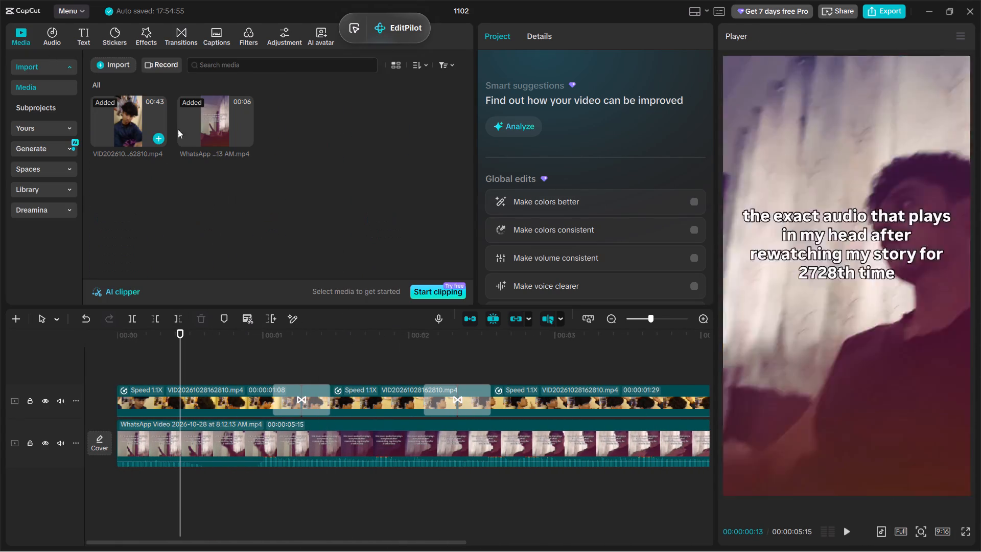
left_click_drag(214, 121, 220, 357)
left_click(292, 361)
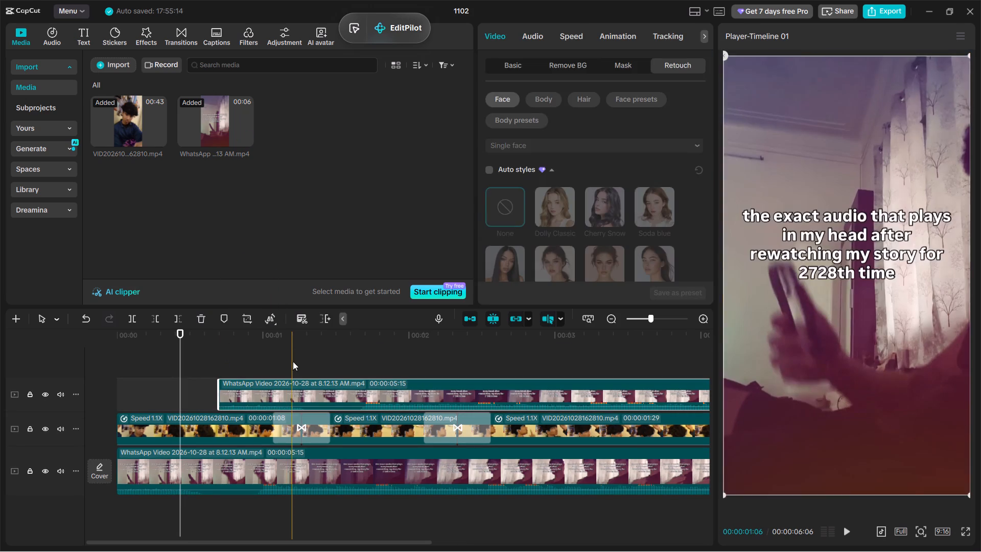
Add a default text above the clips, starting at about 0.9 s, and replace its content with "the exact awaz that plays".
left_click(90, 28)
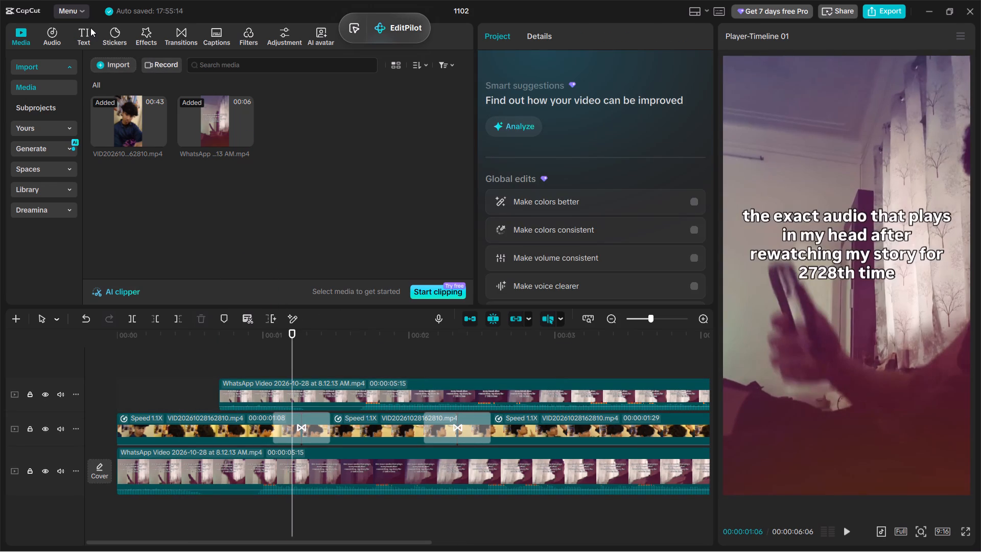
left_click_drag(114, 87, 249, 372)
left_click_drag(561, 101, 411, 63)
key("BackSpace")
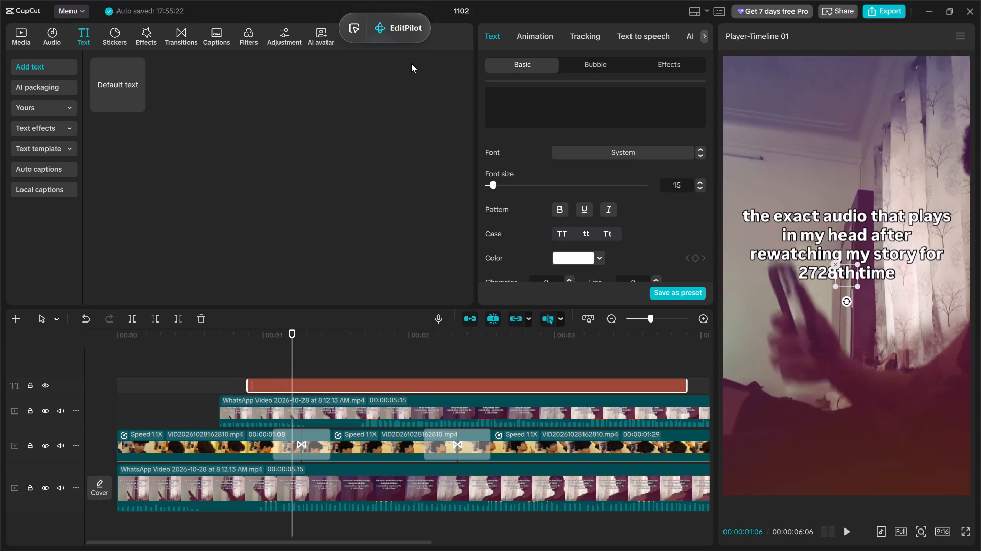
type("the")
key("space")
key("e")
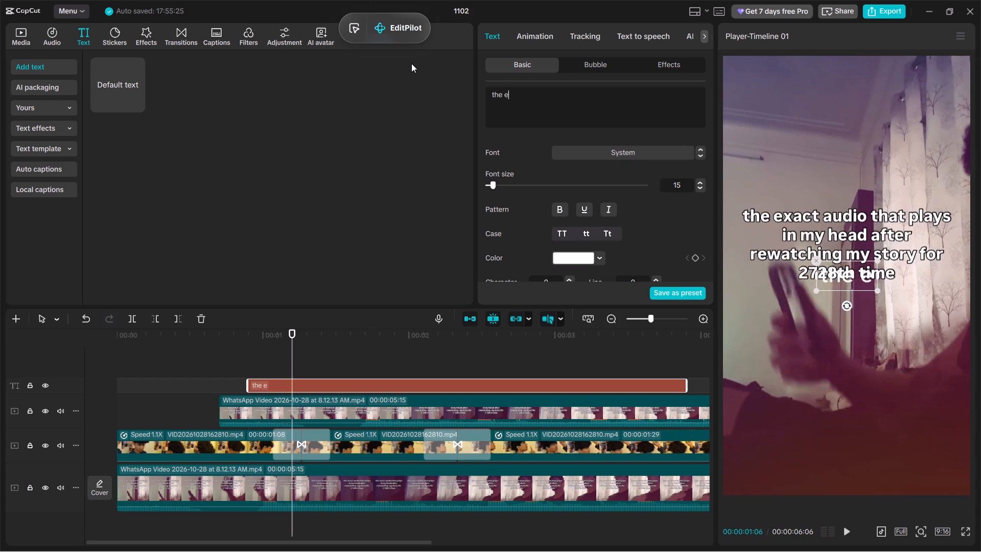
type("xact")
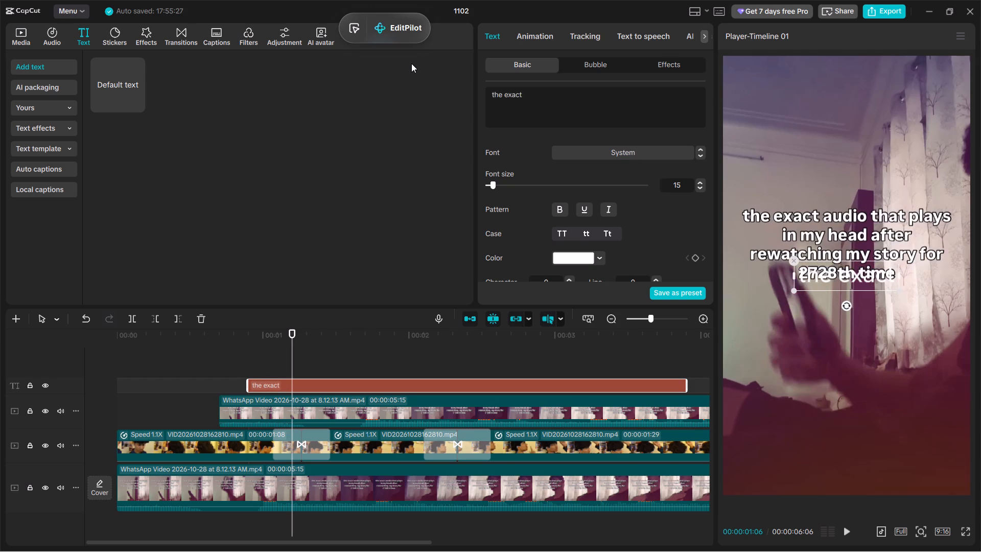
key("space")
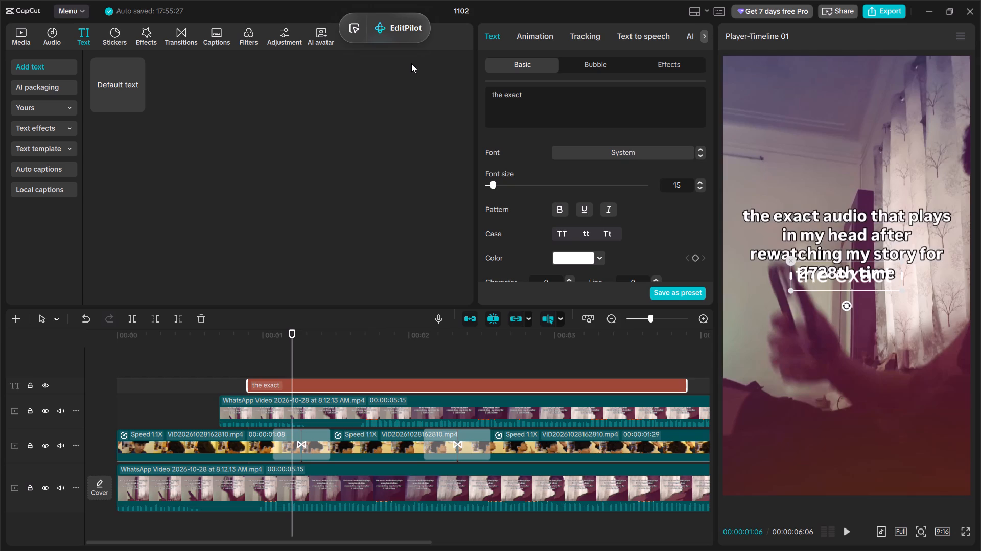
type("awaz")
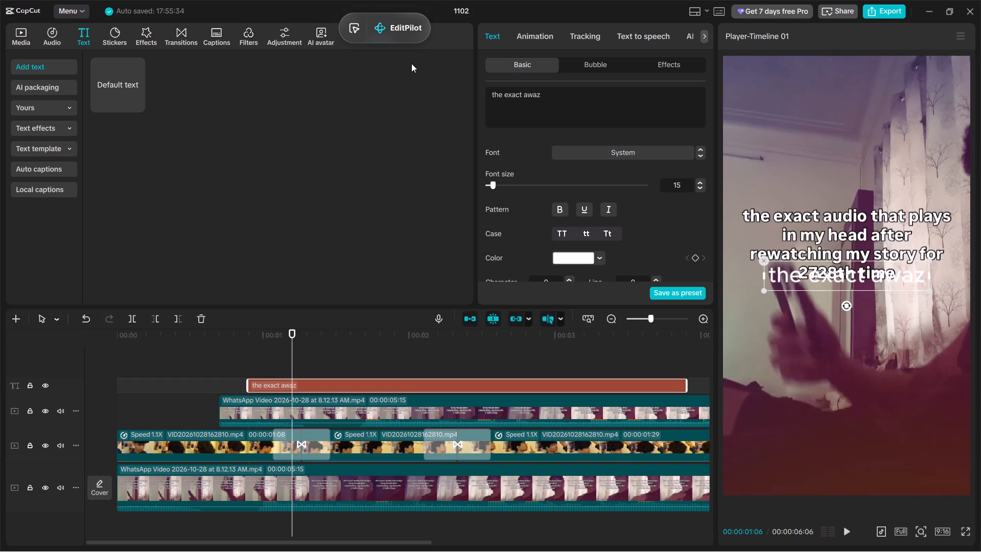
key("space")
type("that")
key("space")
type("plays")
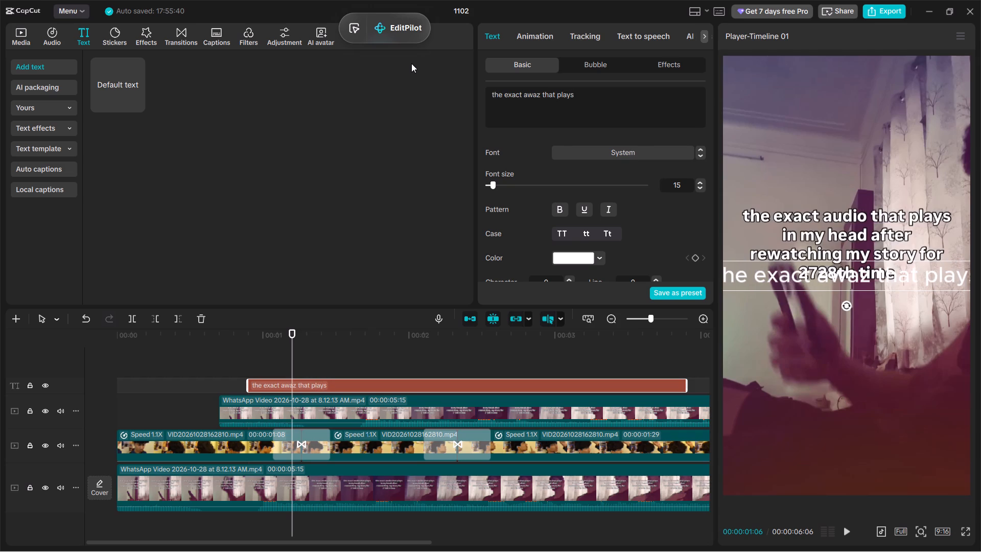
Continue the caption with a second line "in my head after" and a third line "rewatching".
key("Return")
type("in")
key("space")
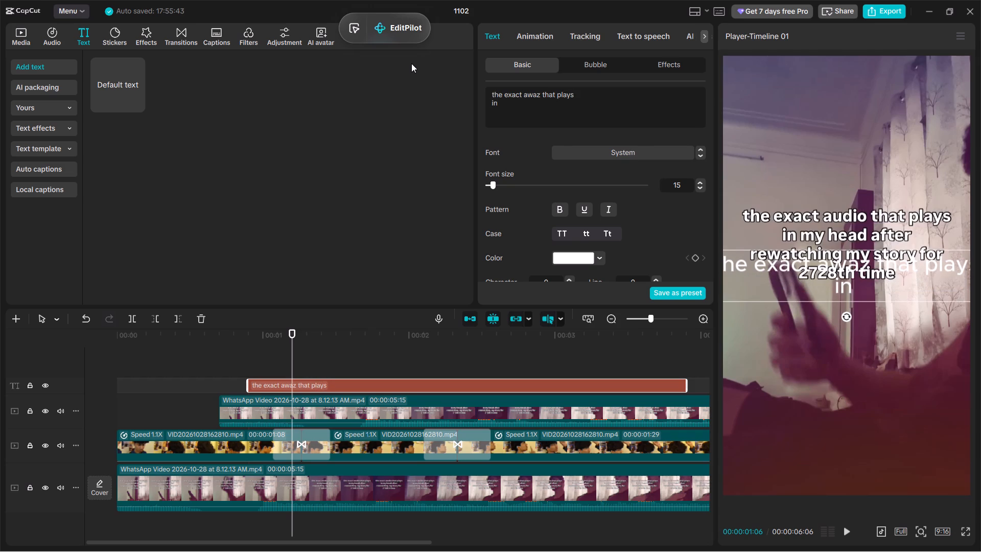
type("my")
key("space")
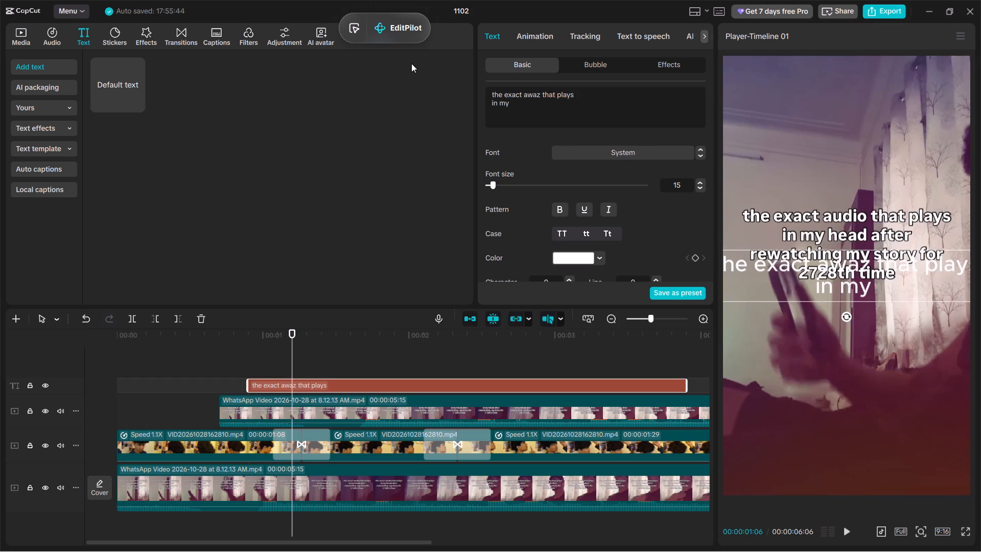
type("head after")
key("space")
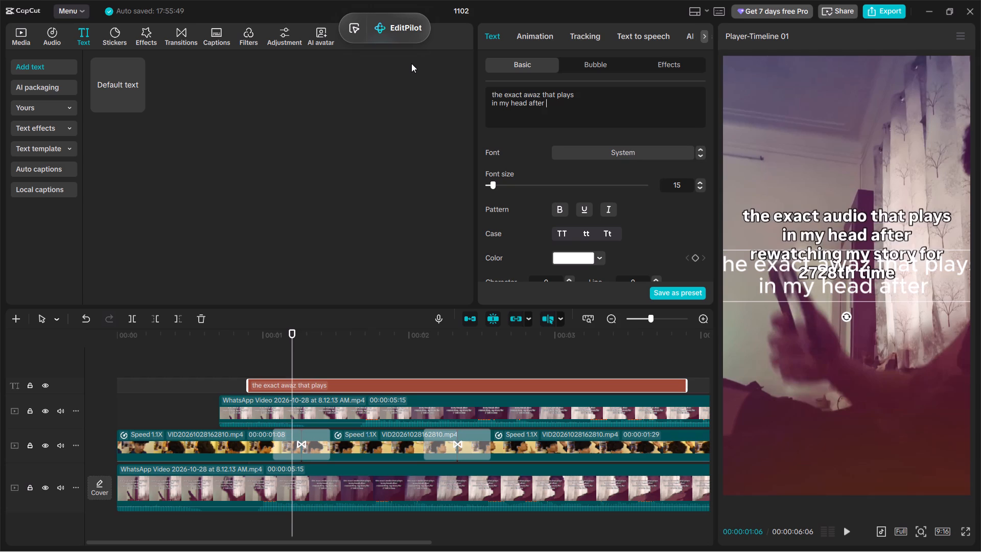
key("Return")
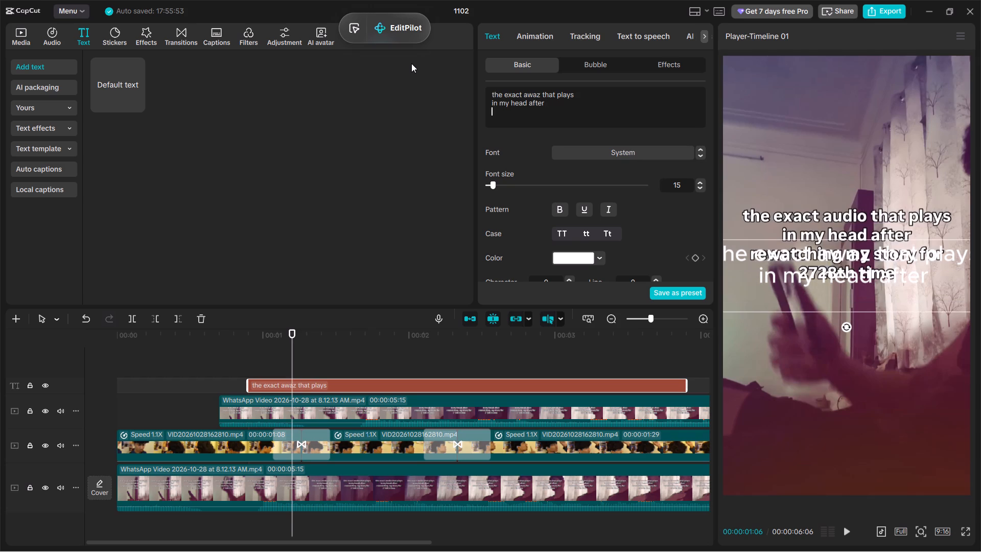
type("rewatching")
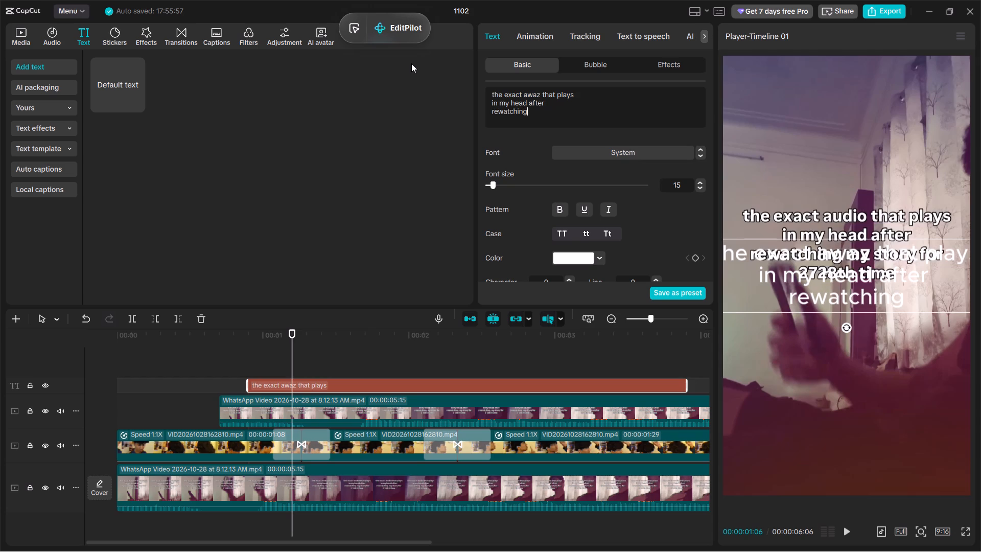
key("space")
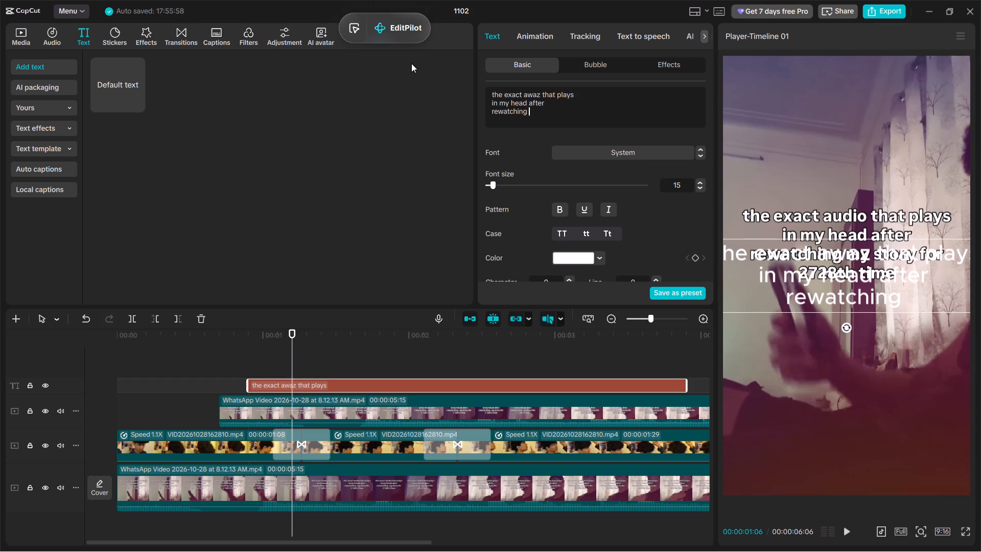
Move the caption higher in the frame, complete its third line with "my story for" and add a fourth line "2728th time".
left_click_drag(810, 278, 792, 201)
left_click(536, 119)
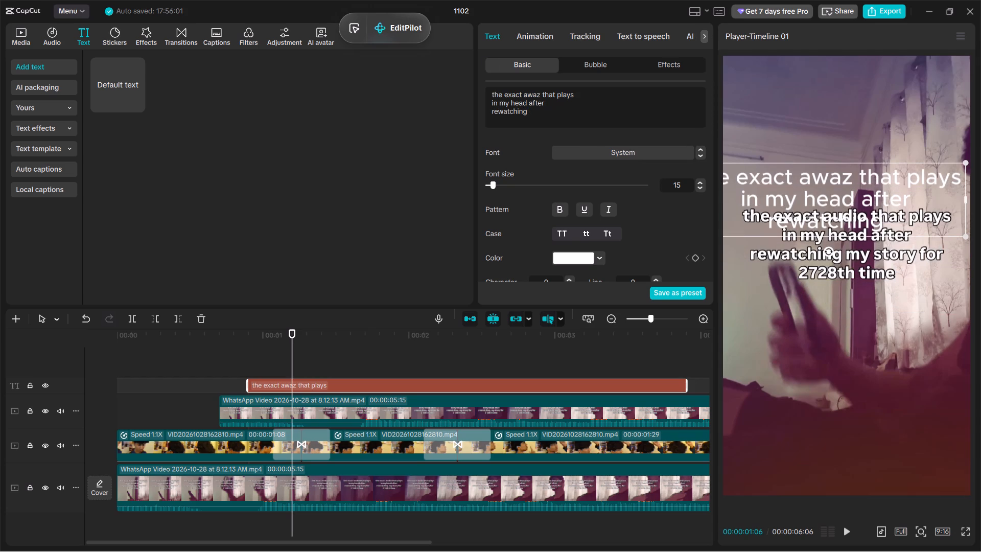
type("my")
key("space")
type("story for")
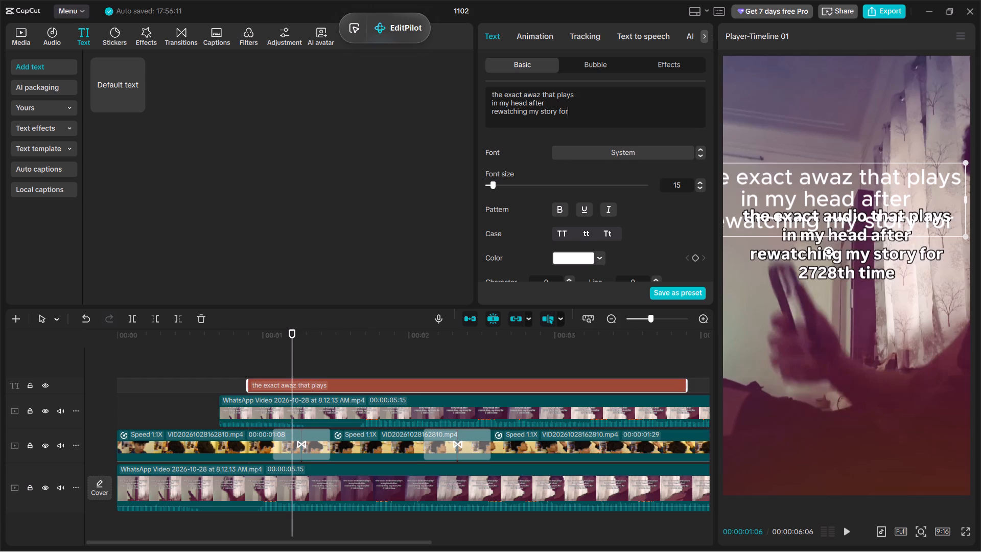
key("Return")
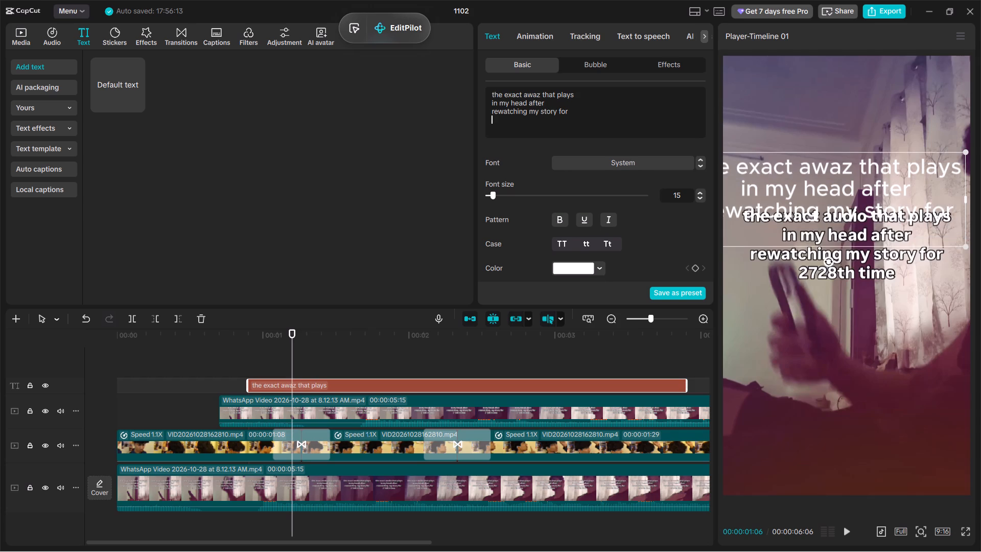
key("2")
key("7")
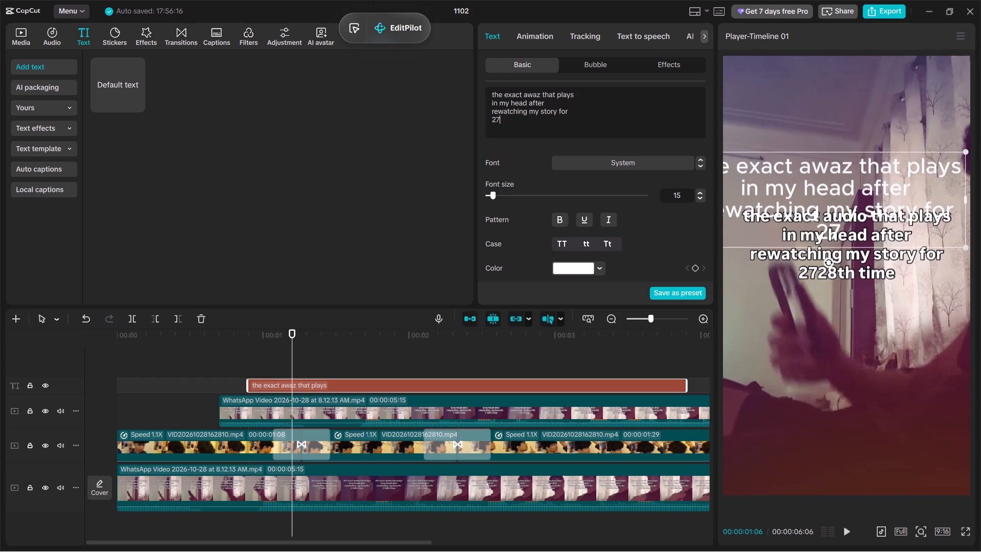
key("2")
type("8th time")
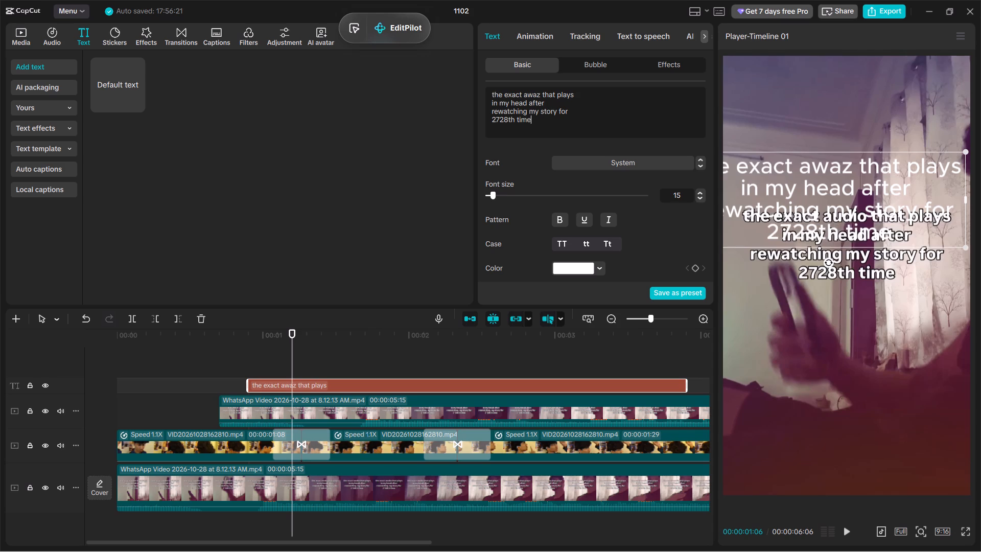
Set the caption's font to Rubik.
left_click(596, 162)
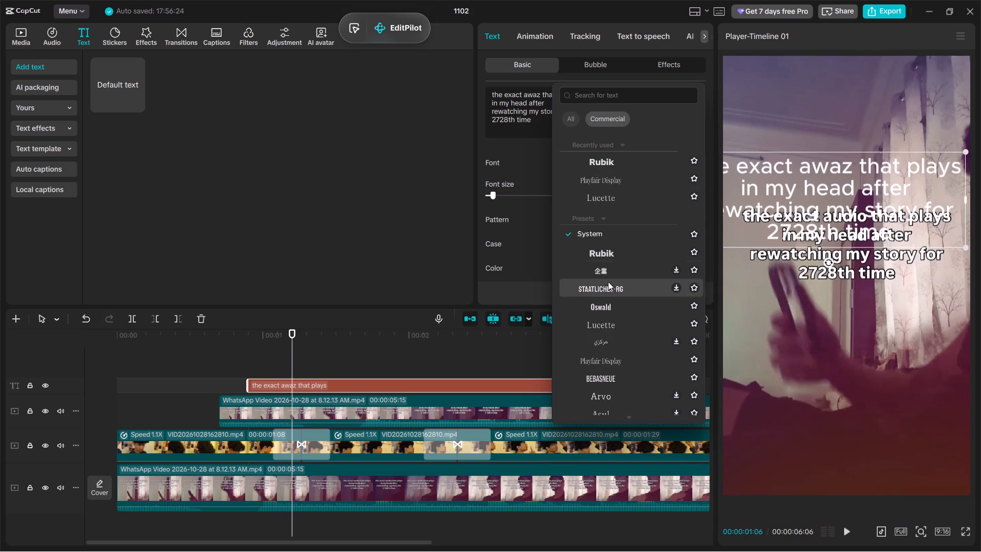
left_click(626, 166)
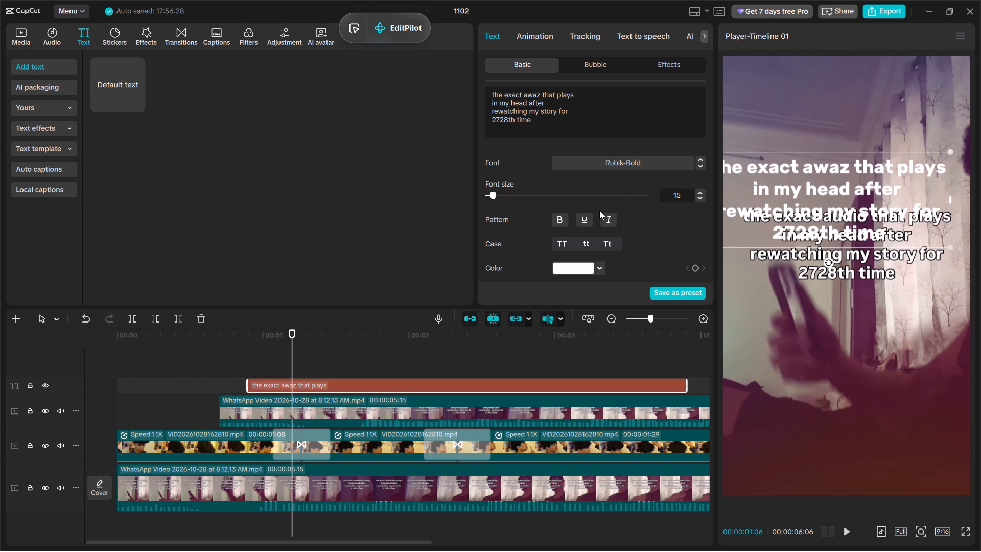
Apply the preset style with white letters and a black outline to the caption.
scroll(622, 249, "down", 2)
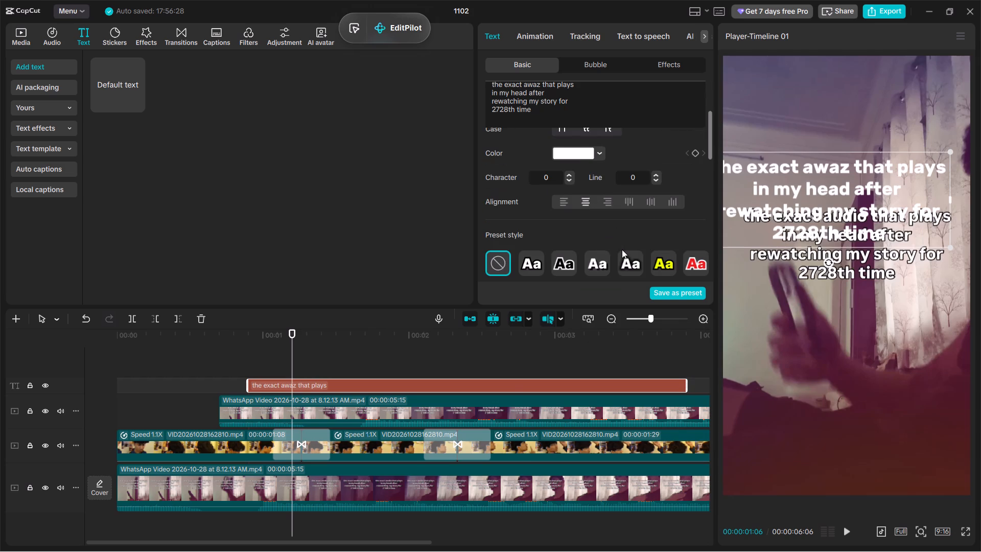
scroll(620, 249, "down", 1)
left_click(529, 202)
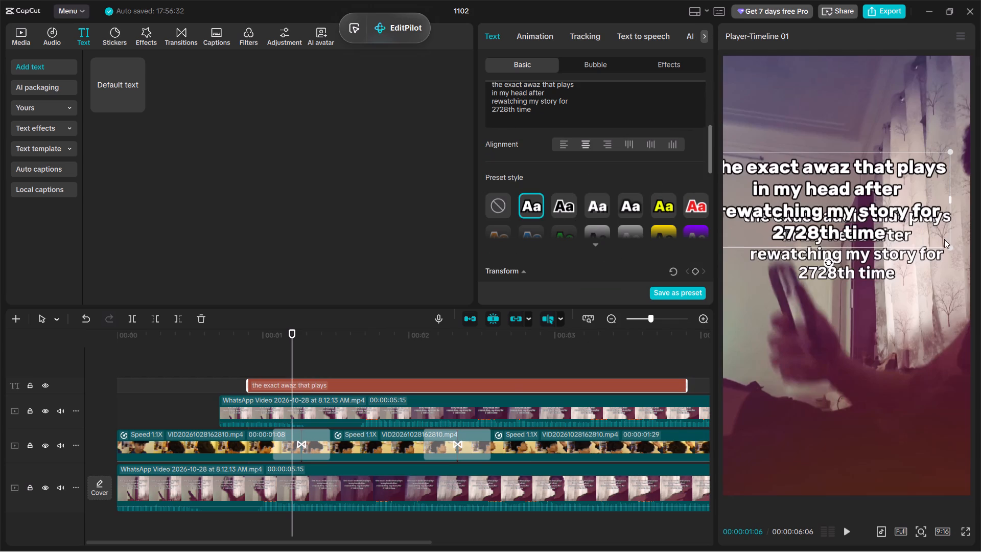
Scale the caption down and place it over the reference clip's caption at roughly matching size.
left_click_drag(946, 251, 913, 199)
left_click_drag(830, 211, 843, 258)
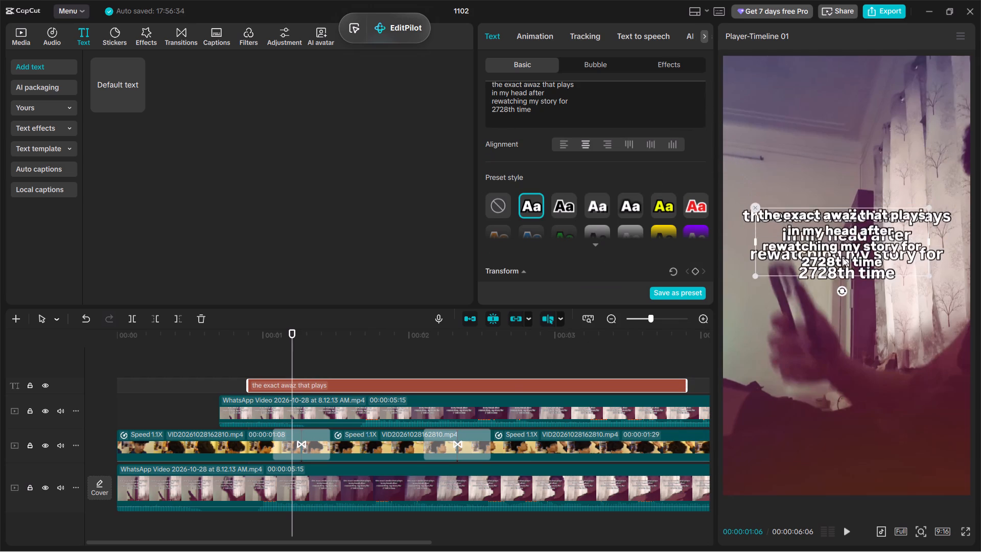
left_click_drag(843, 258, 842, 251)
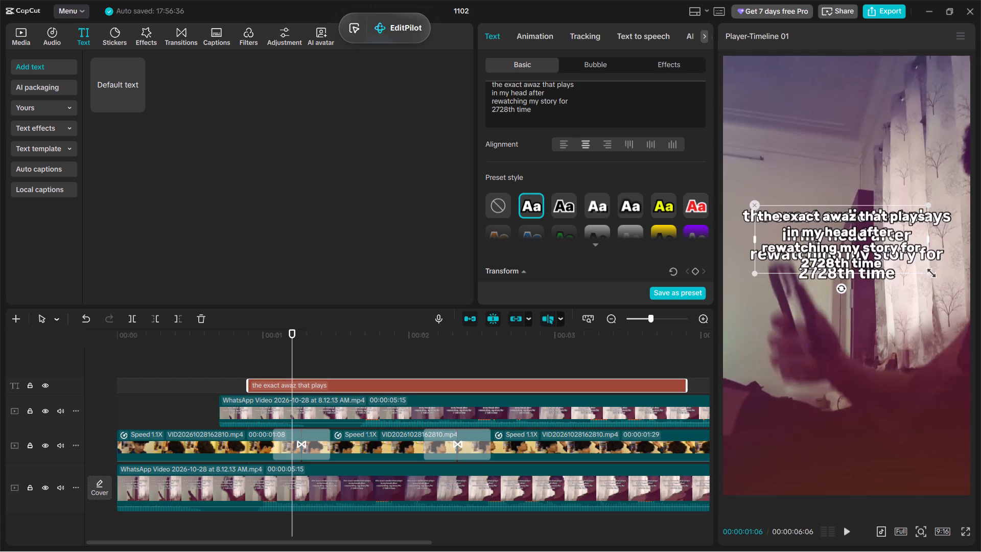
left_click_drag(928, 271, 937, 285)
Change the caption's font to Aoboshi and nudge the text to line up with the reference caption.
scroll(613, 140, "down", 1)
scroll(613, 140, "up", 4)
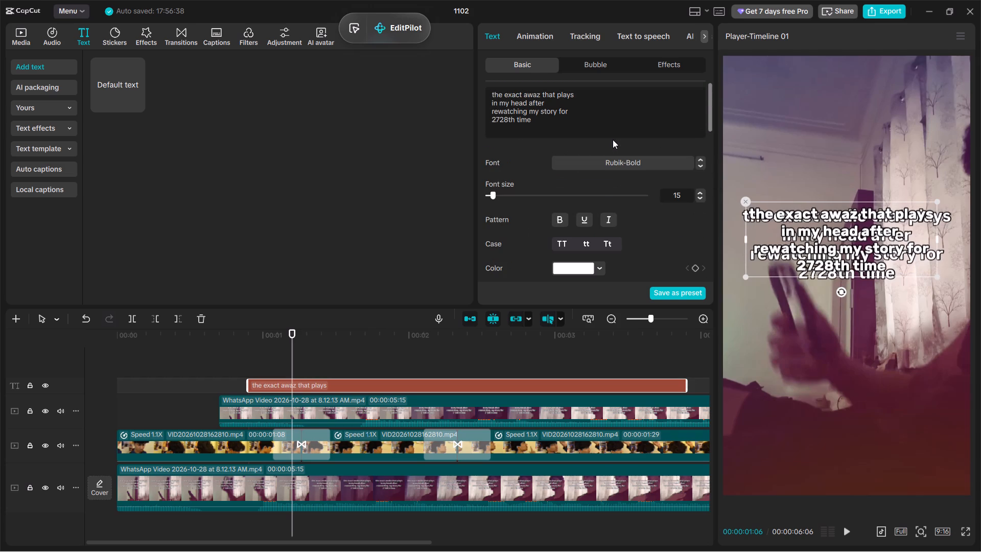
scroll(613, 140, "up", 2)
left_click(635, 168)
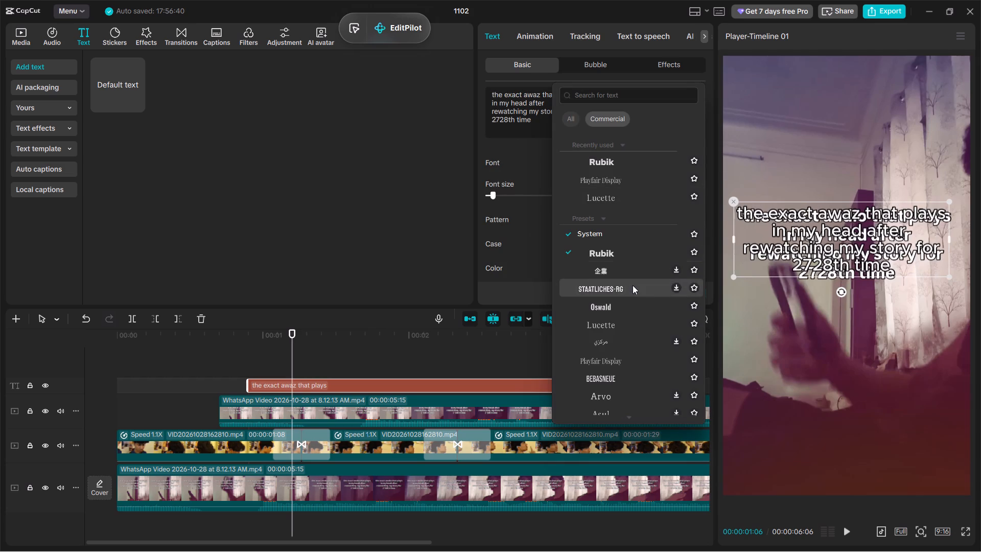
scroll(632, 288, "down", 4)
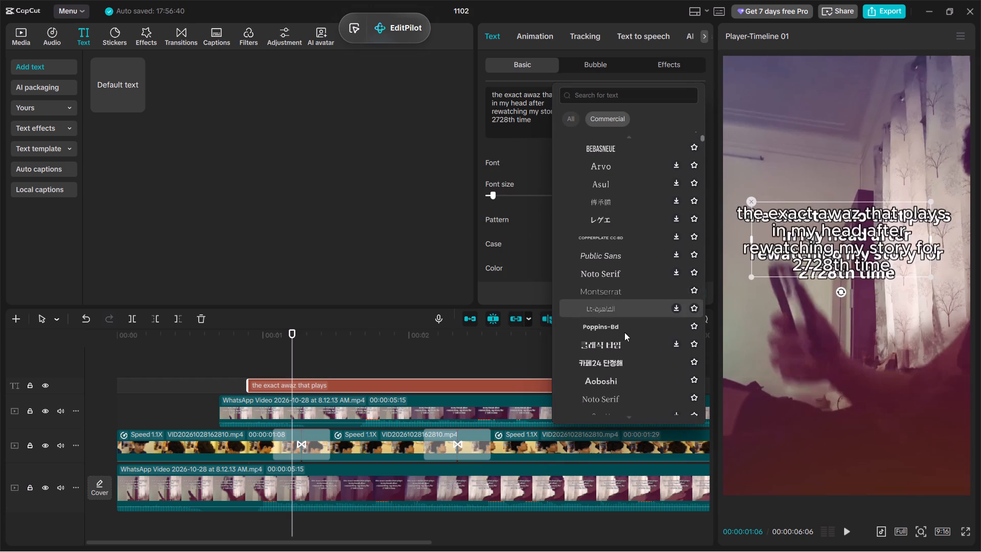
left_click(618, 372)
left_click_drag(884, 223, 892, 225)
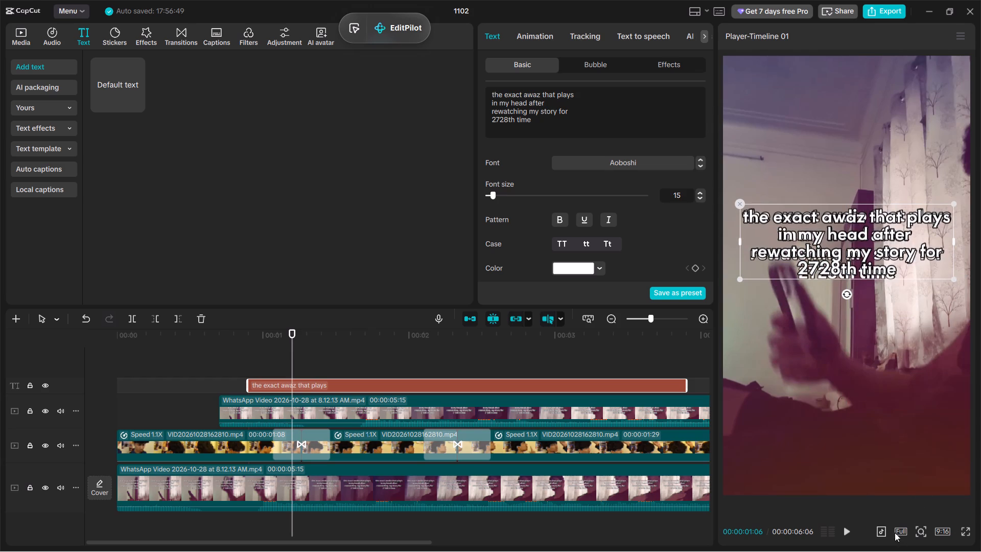
Turn on the Instagram Reels social media preview overlay for the video.
left_click(882, 529)
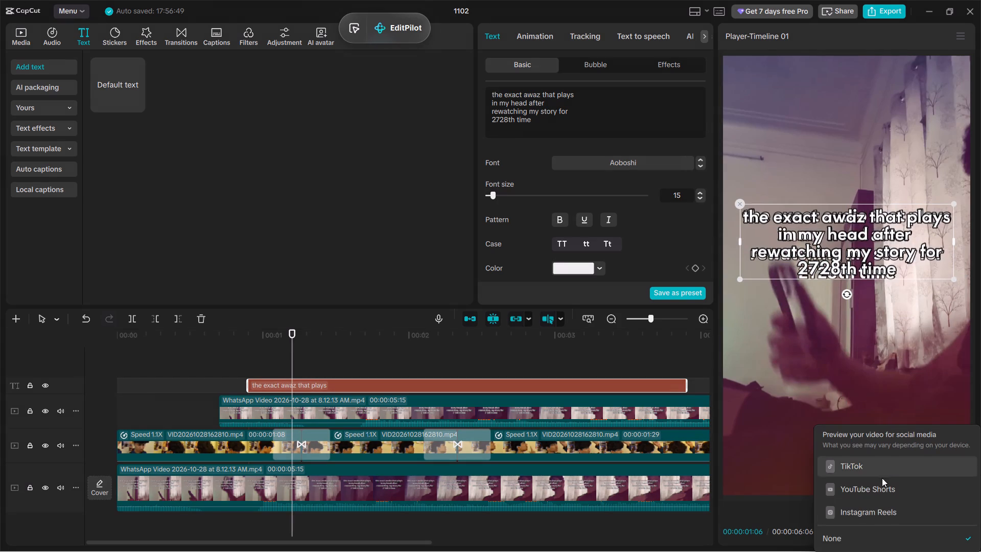
left_click(879, 503)
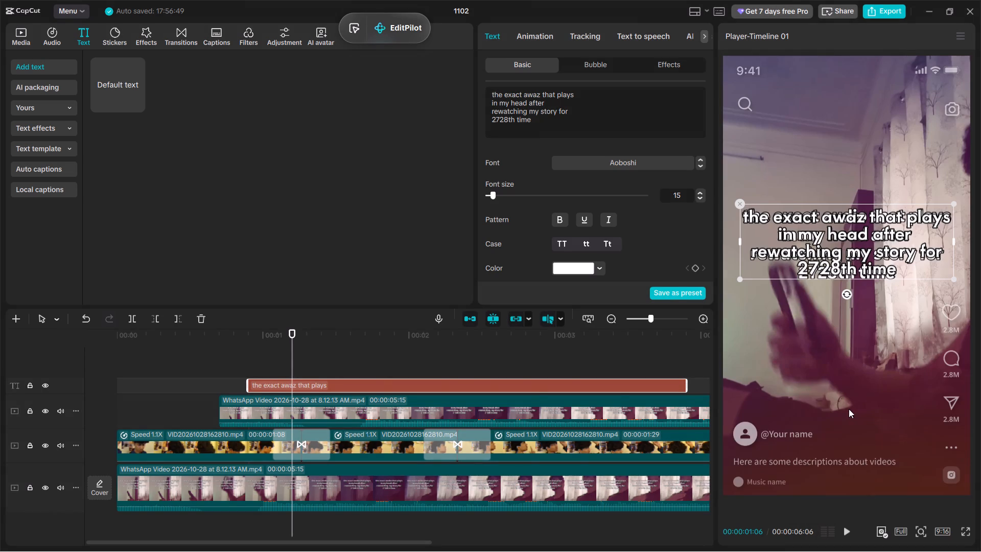
Delete the duplicate WhatsApp reference clip from the track directly beneath the caption.
left_click(242, 407)
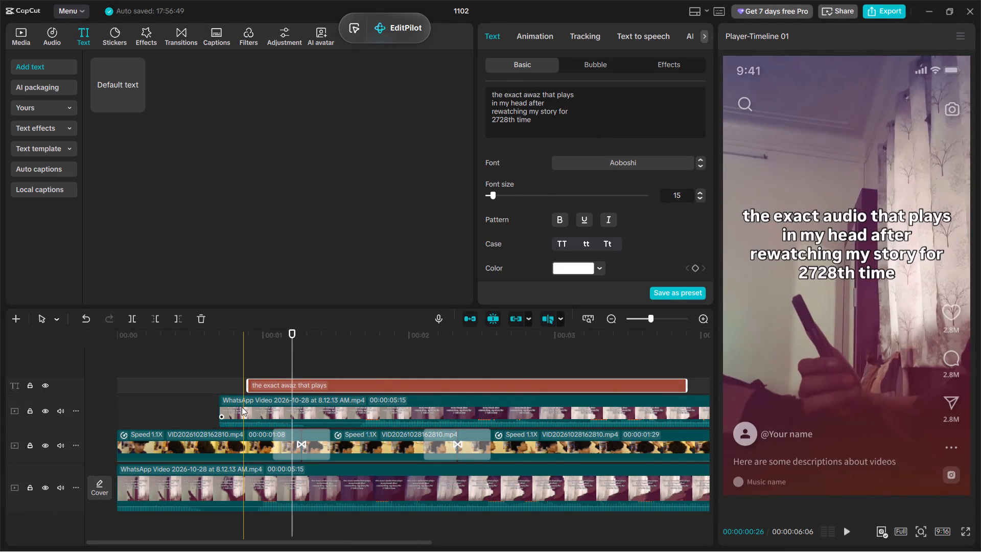
key("Delete")
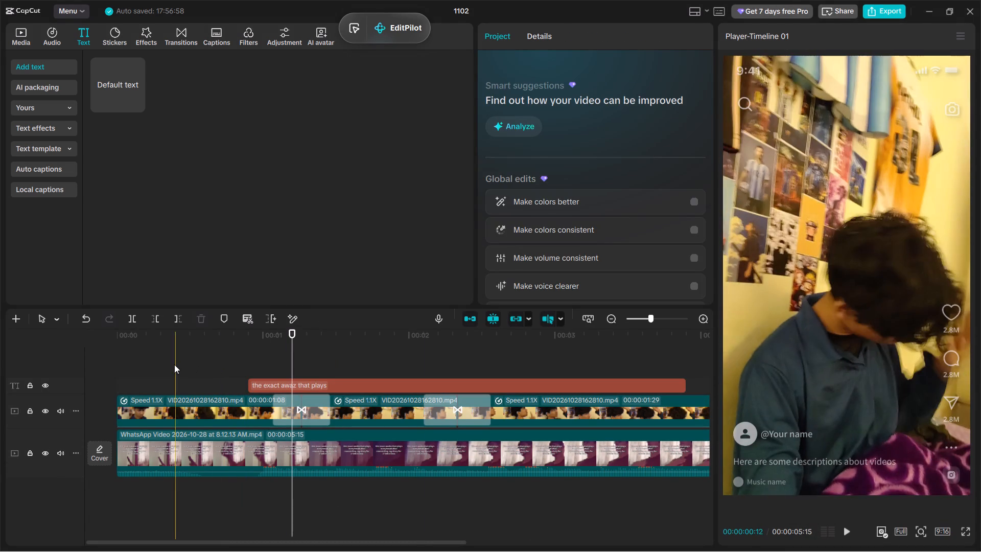
Play the video briefly from the start, and move the caption so it begins at the very start of the timeline.
left_click(174, 364)
left_click_drag(174, 364, 112, 346)
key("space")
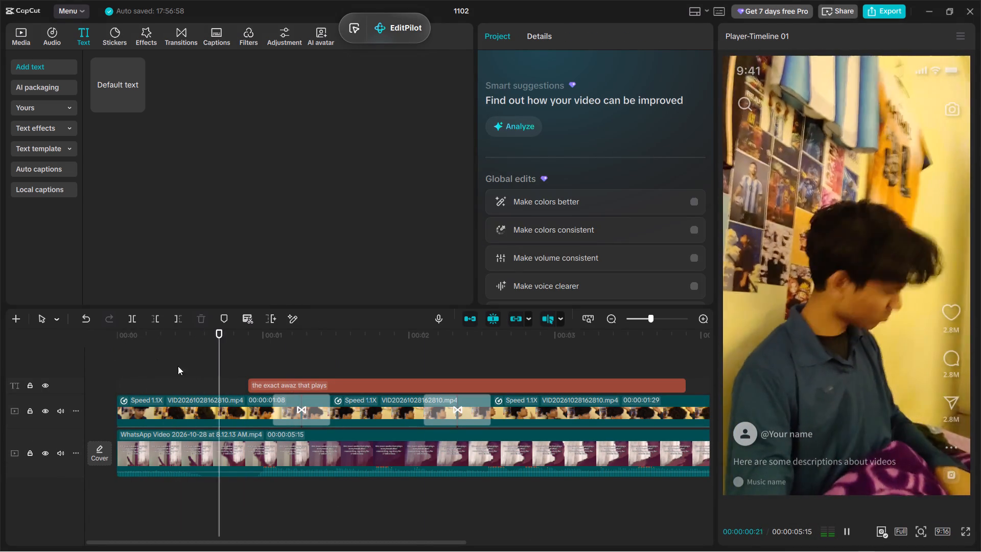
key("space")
left_click_drag(276, 381, 197, 369)
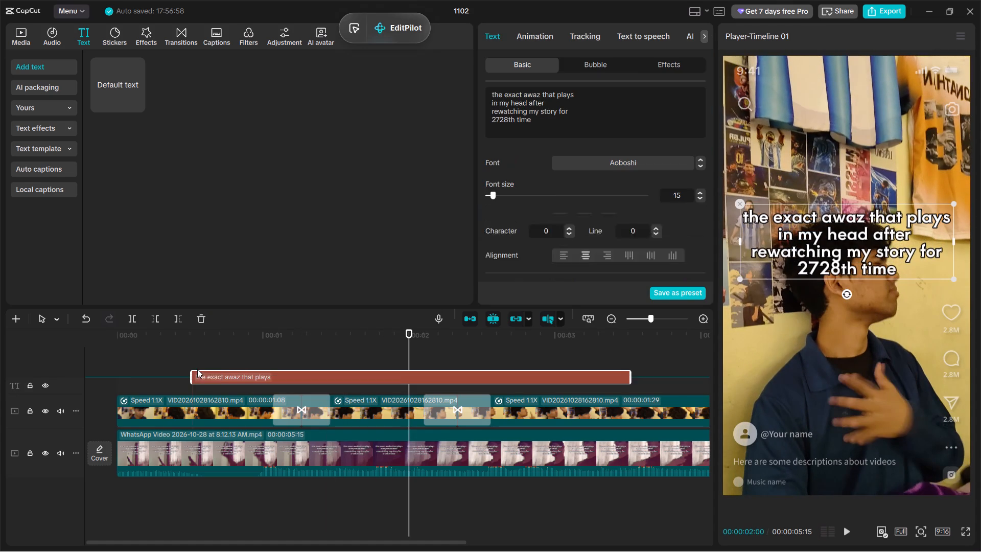
left_click_drag(197, 369, 146, 372)
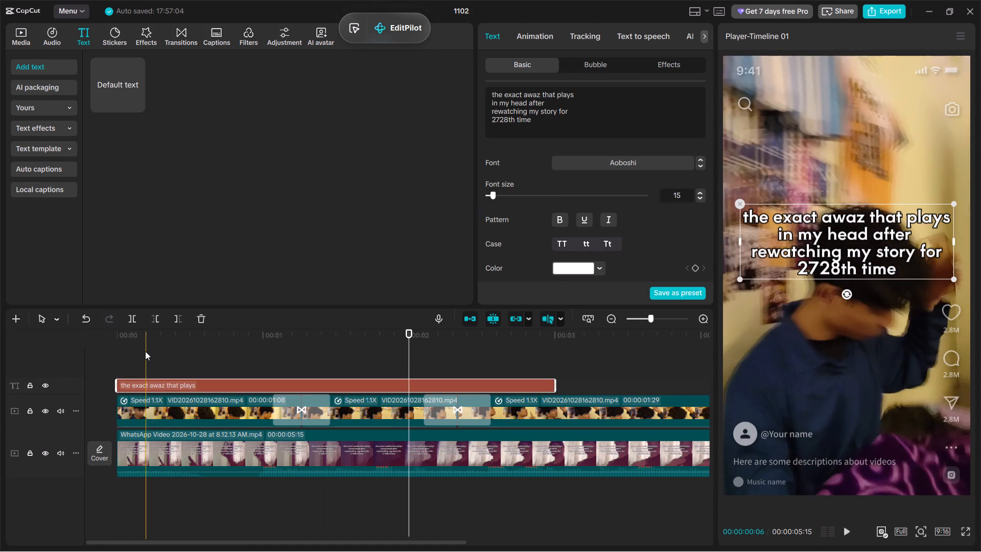
Play the opening of the sequence to preview the caption over the recorded clip.
left_click(134, 351)
key("space")
key("space")
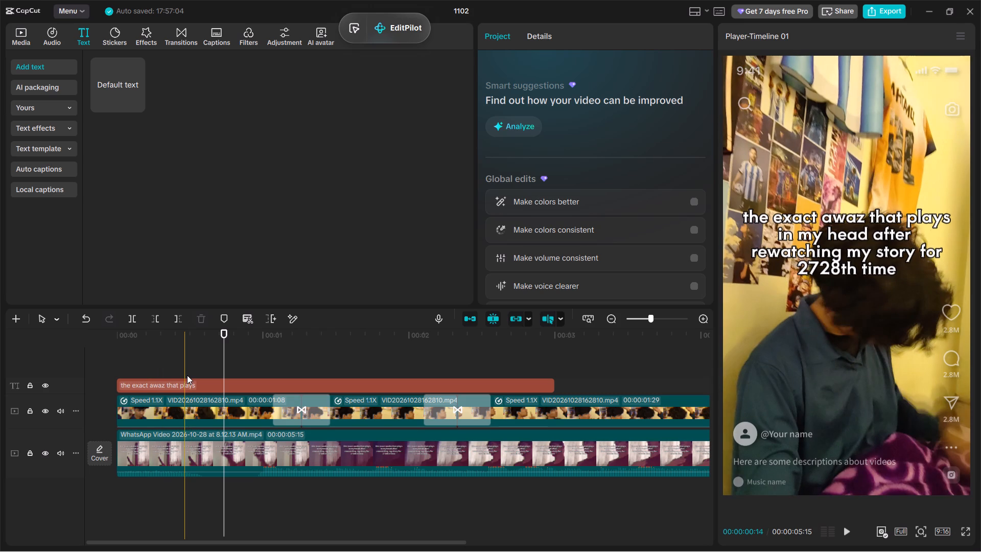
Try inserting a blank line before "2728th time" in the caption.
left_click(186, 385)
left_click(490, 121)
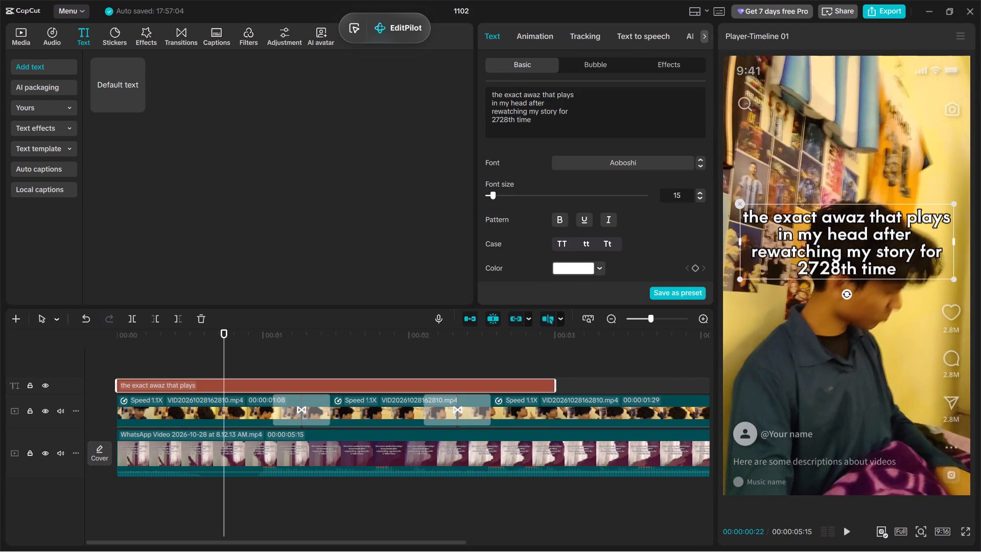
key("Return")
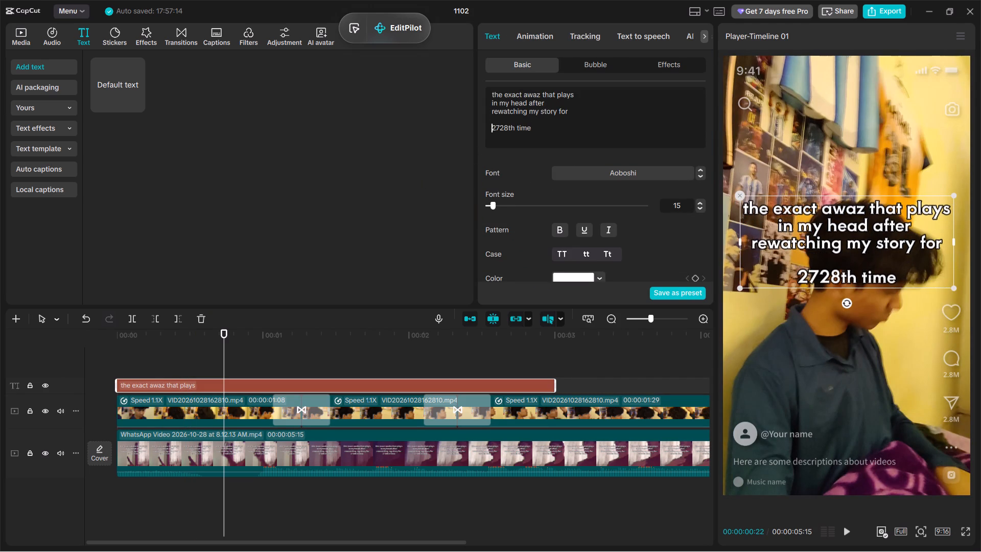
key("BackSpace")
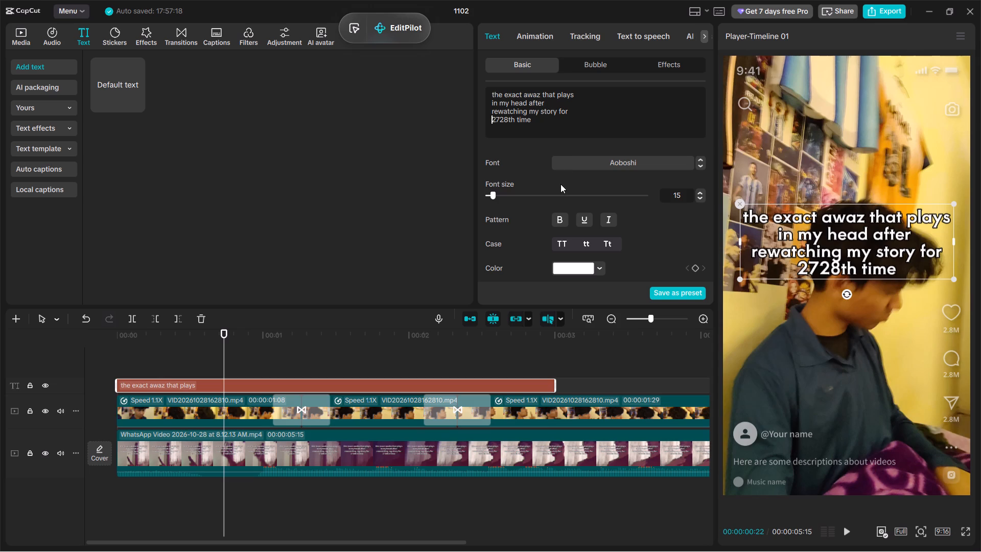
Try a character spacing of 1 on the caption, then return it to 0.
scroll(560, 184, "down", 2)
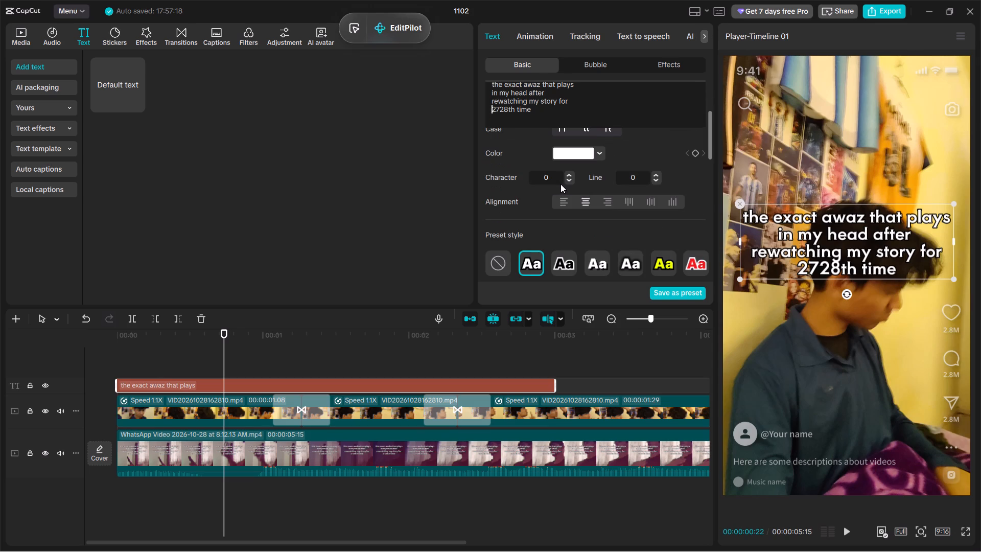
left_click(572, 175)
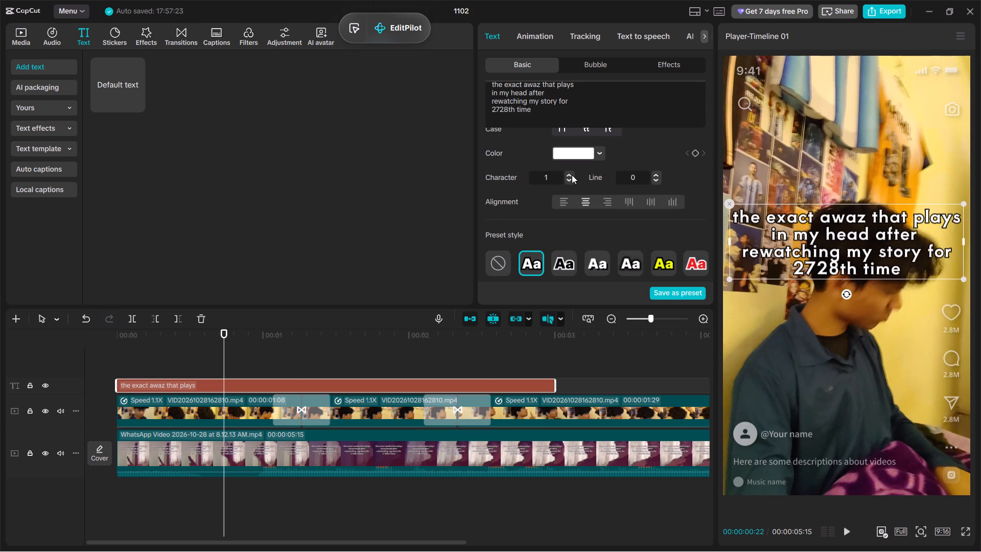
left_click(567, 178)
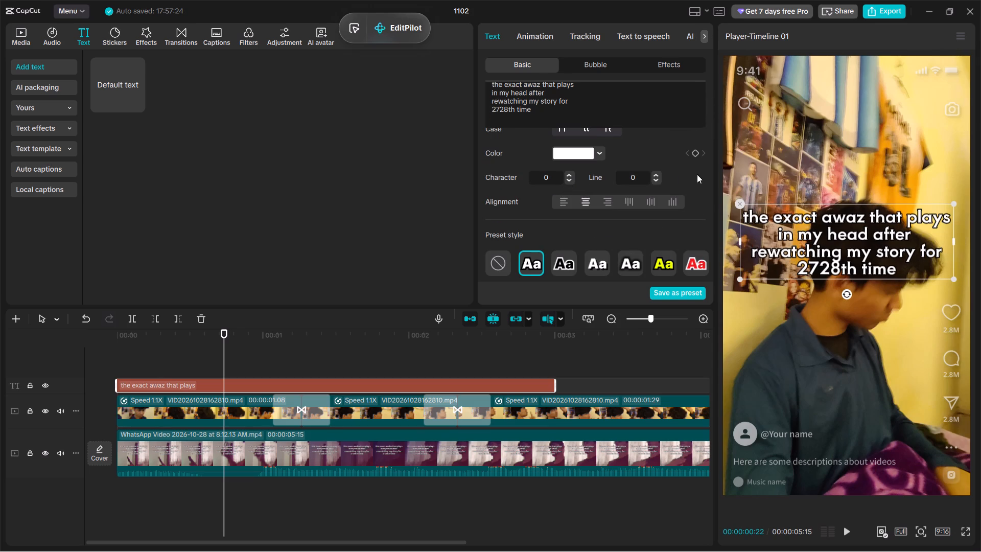
Set the caption's line spacing to 4.
left_click(658, 175)
left_click(658, 175)
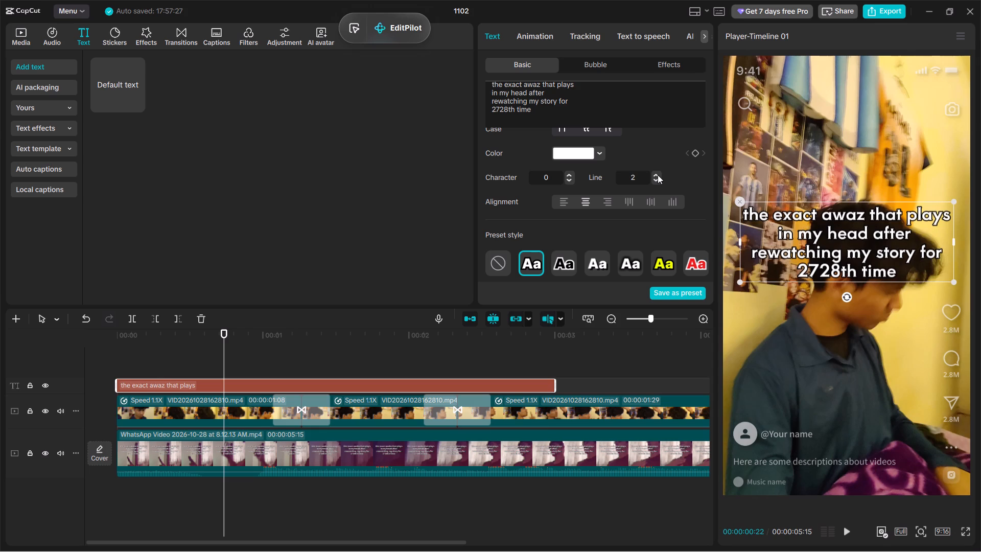
left_click(658, 175)
left_click(658, 175)
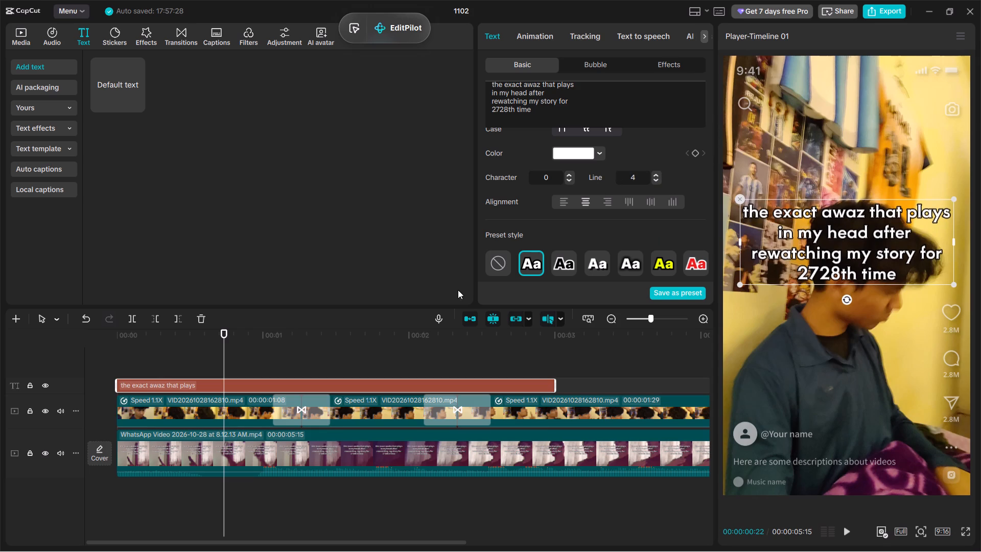
Play the sequence from its beginning to review the caption's spacing and duration.
left_click(141, 360)
left_click_drag(141, 360, 81, 350)
key("space")
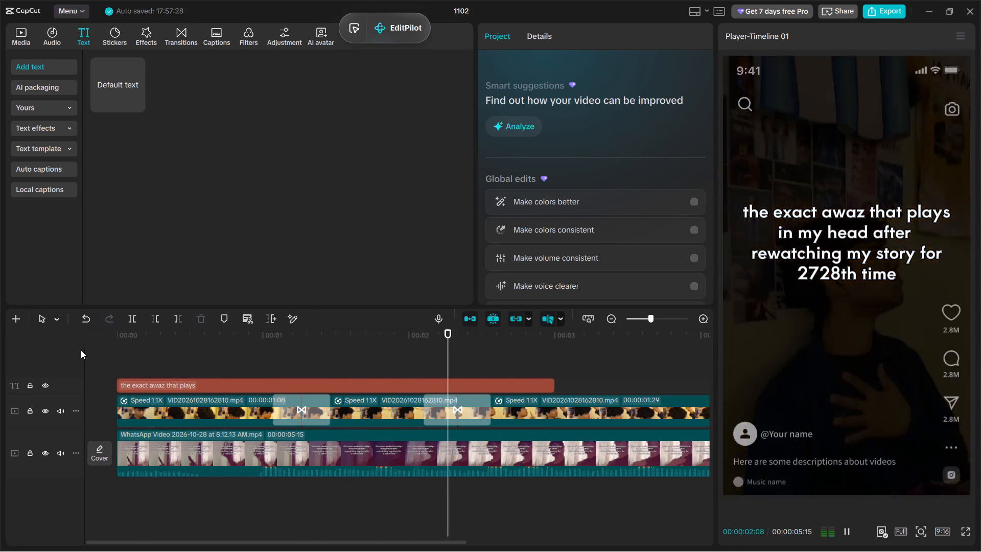
key("space")
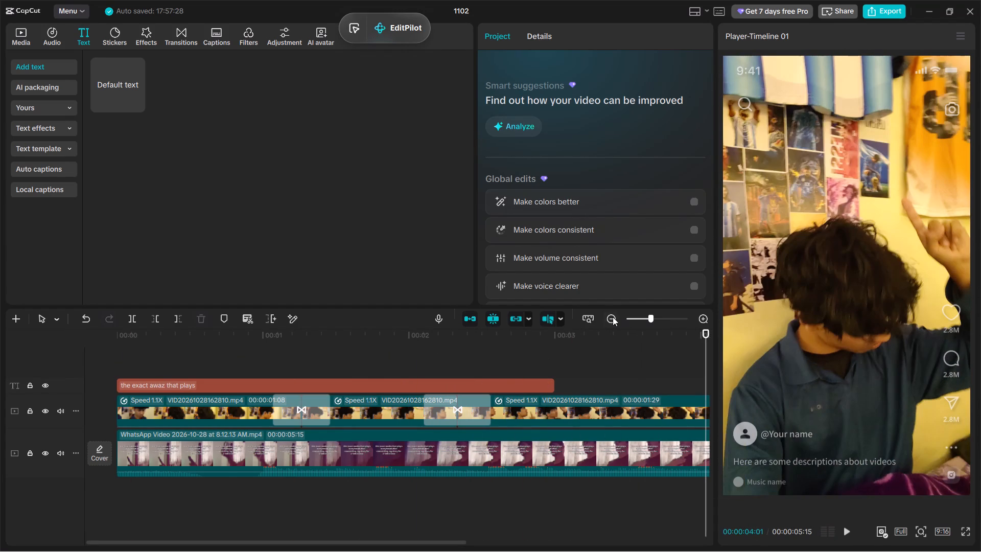
Extend the end of the caption on the timeline to match the end of the video clips.
left_click(613, 317)
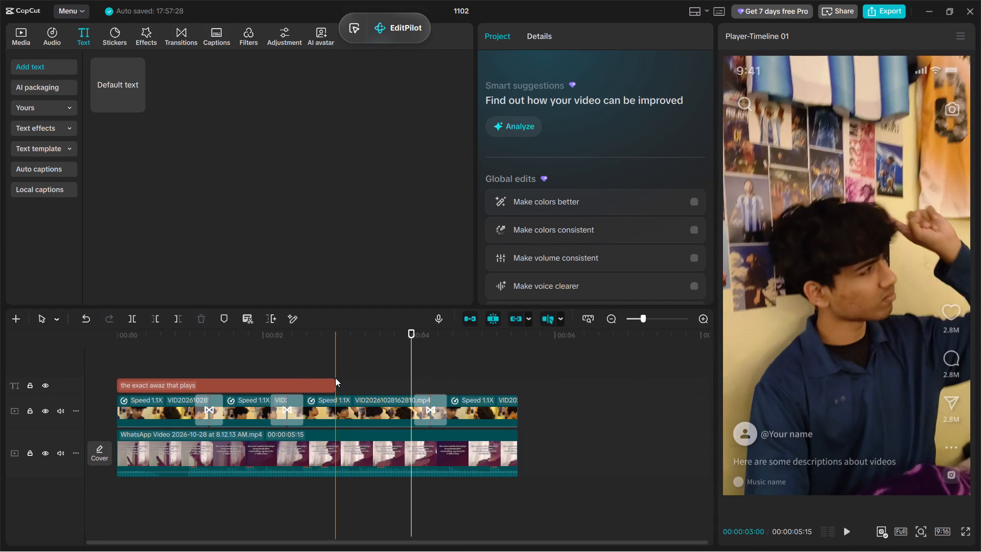
left_click(331, 380)
left_click_drag(334, 387, 353, 385)
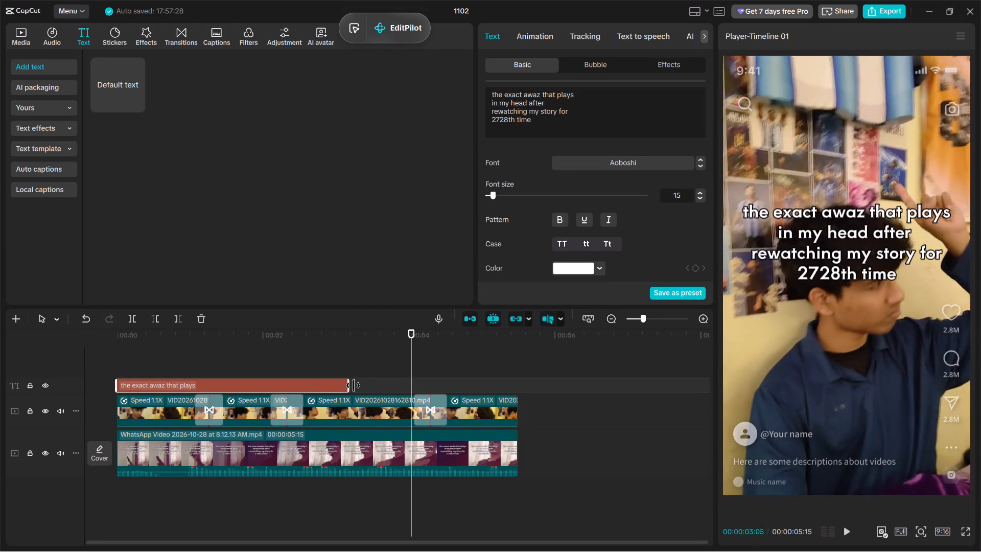
left_click_drag(353, 385, 512, 401)
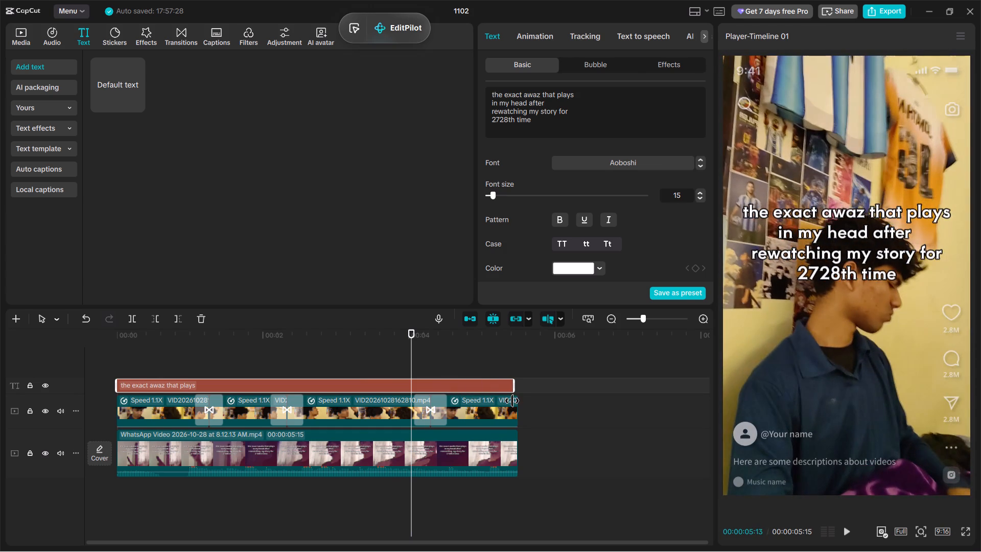
left_click_drag(512, 401, 518, 408)
Play the whole sequence from its beginning to check the extended caption.
left_click(137, 356)
left_click_drag(137, 356, 136, 356)
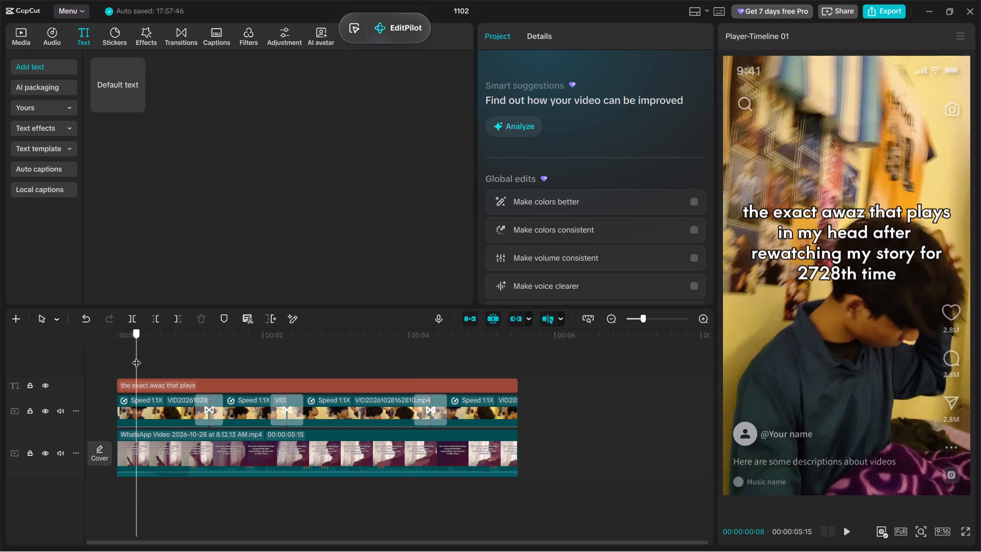
left_click_drag(136, 356, 65, 352)
key("space")
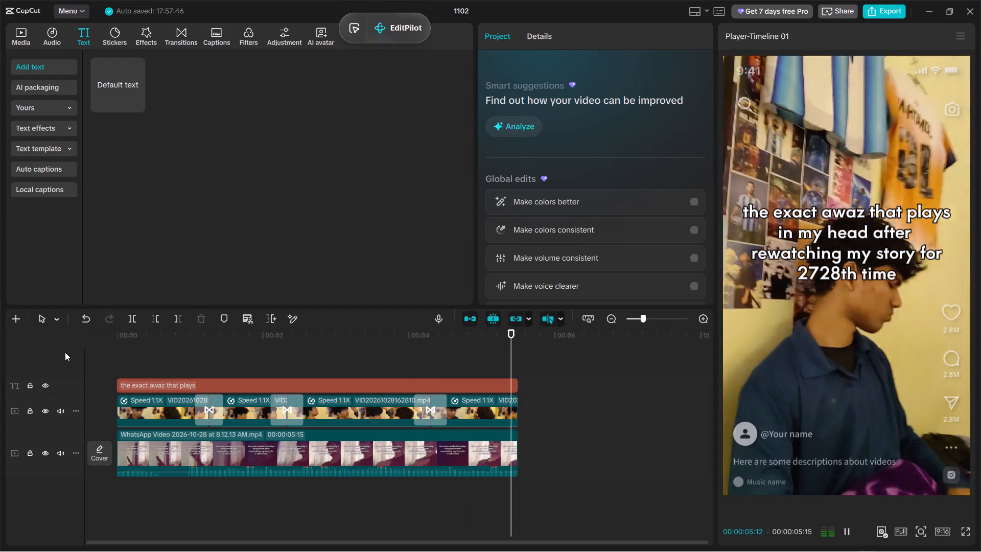
key("space")
key("space")
Move the caption down to the vertical centre of the frame.
left_click(306, 386)
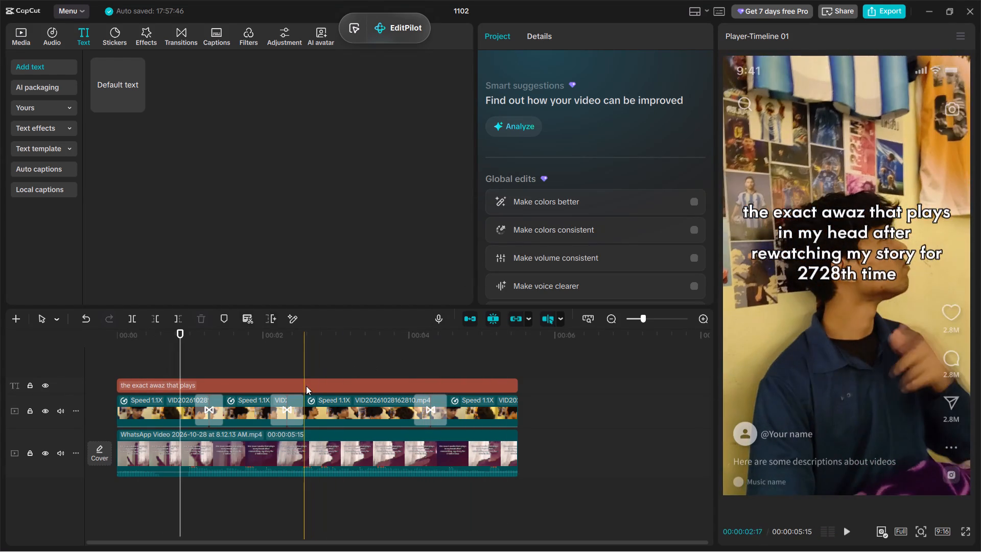
left_click_drag(838, 224, 834, 256)
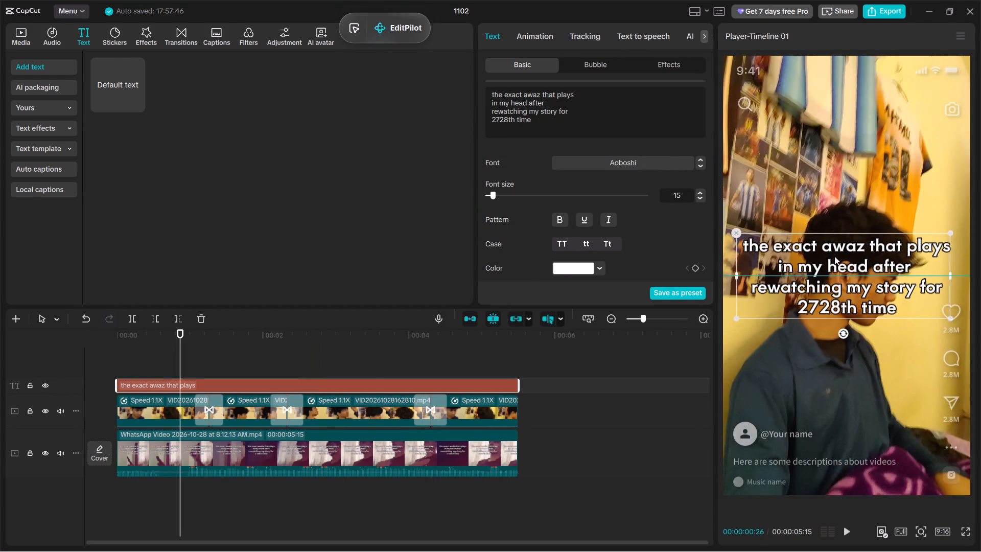
left_click_drag(834, 256, 833, 256)
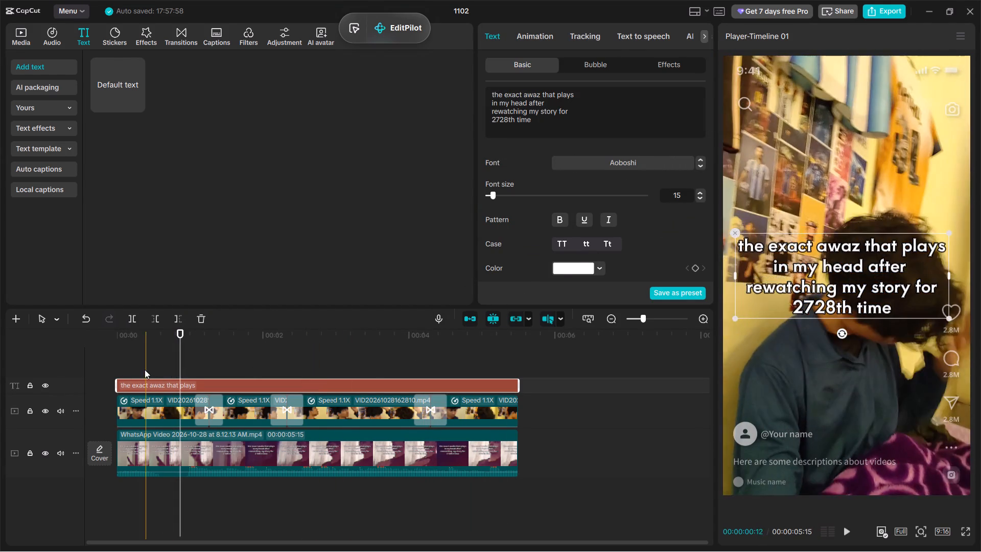
Play the sequence from beginning to end to review the repositioned caption.
left_click(139, 365)
left_click_drag(139, 365, 97, 359)
key("space")
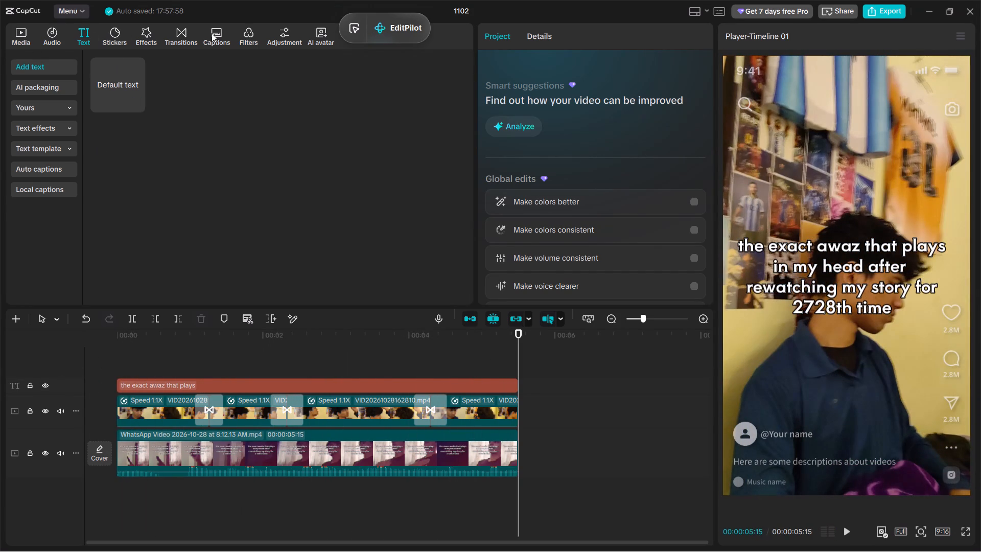
Add a custom adjustment layer above the caption and stretch it to span the whole video.
left_click(287, 35)
left_click_drag(134, 80, 192, 306)
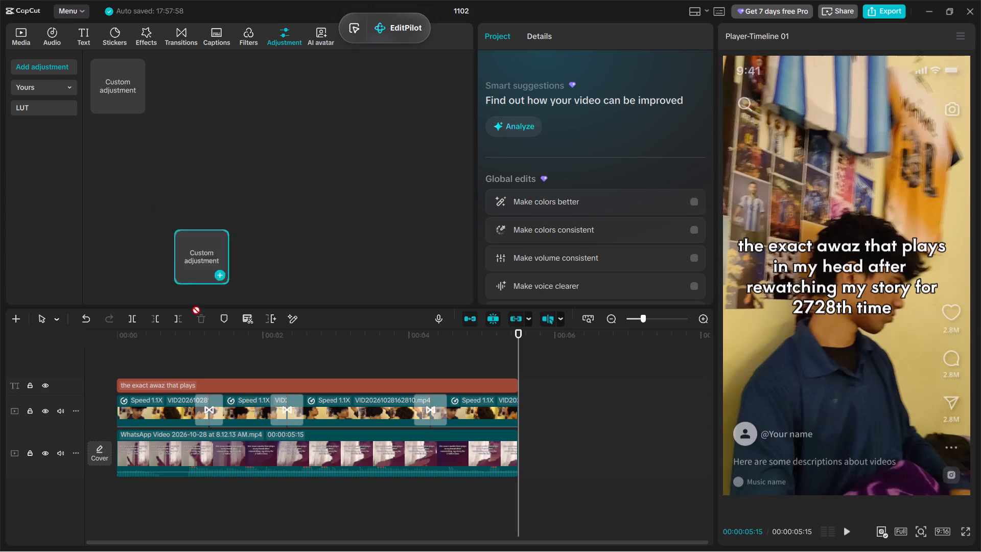
left_click_drag(192, 306, 116, 368)
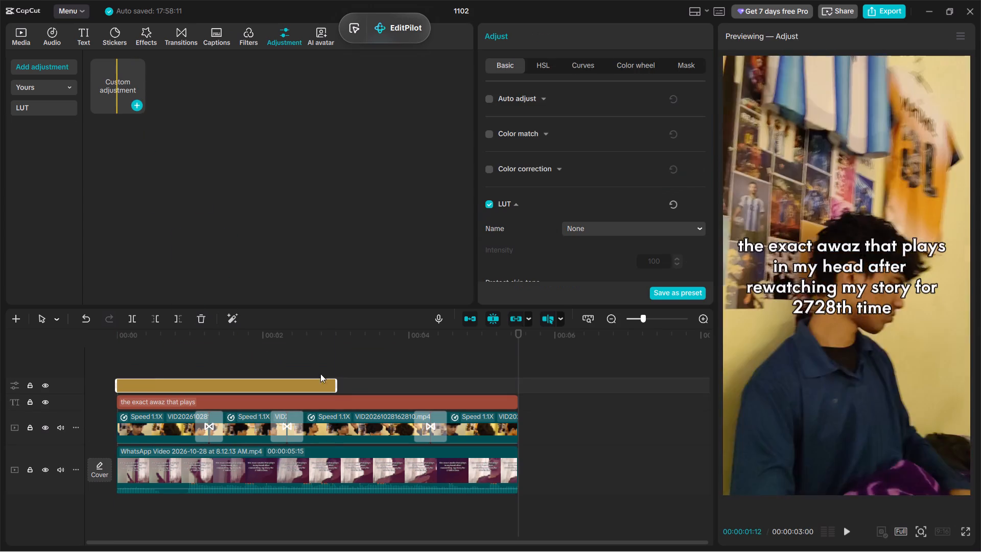
left_click_drag(336, 386, 517, 391)
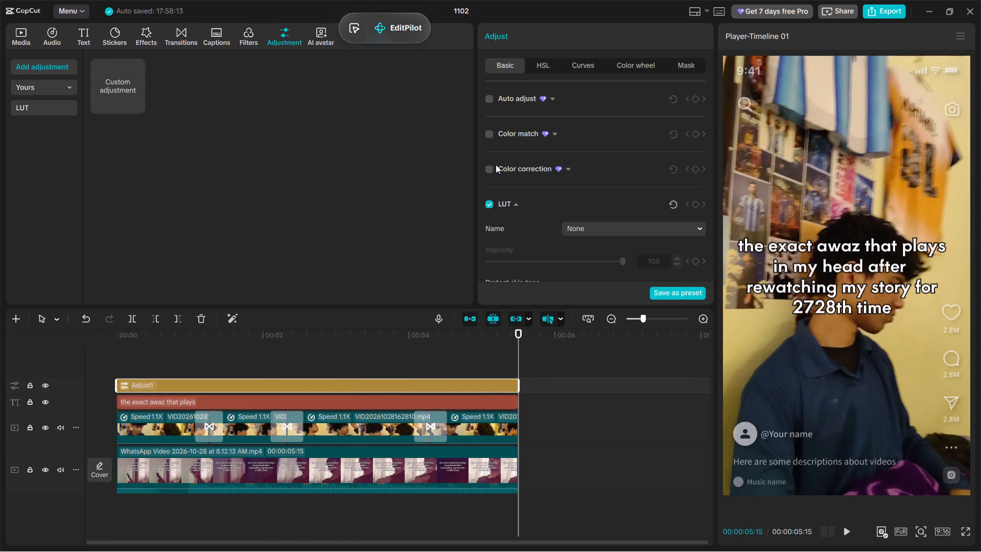
Set the adjustment layer's Exposure to -10 and Contrast to 6.
scroll(518, 184, "down", 5)
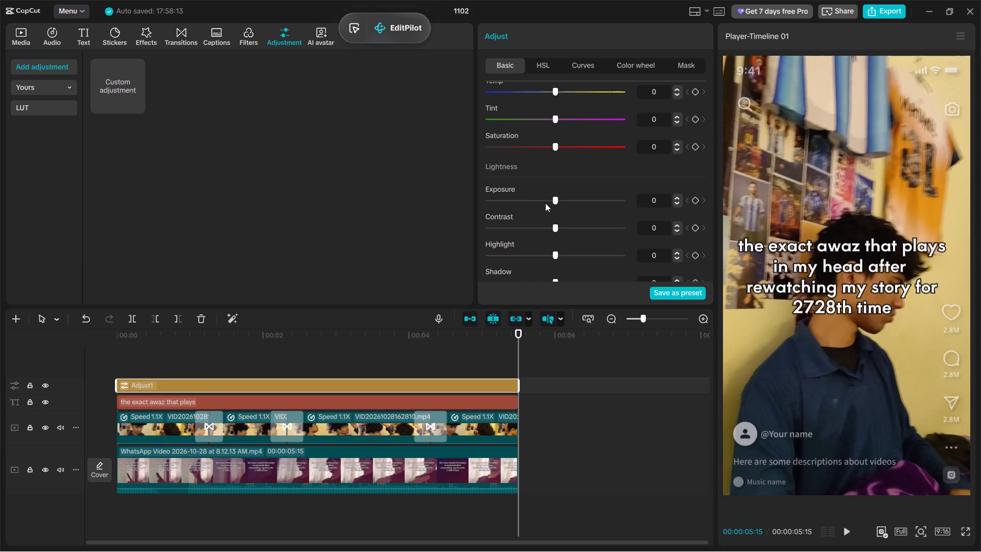
left_click(545, 203)
left_click(540, 206)
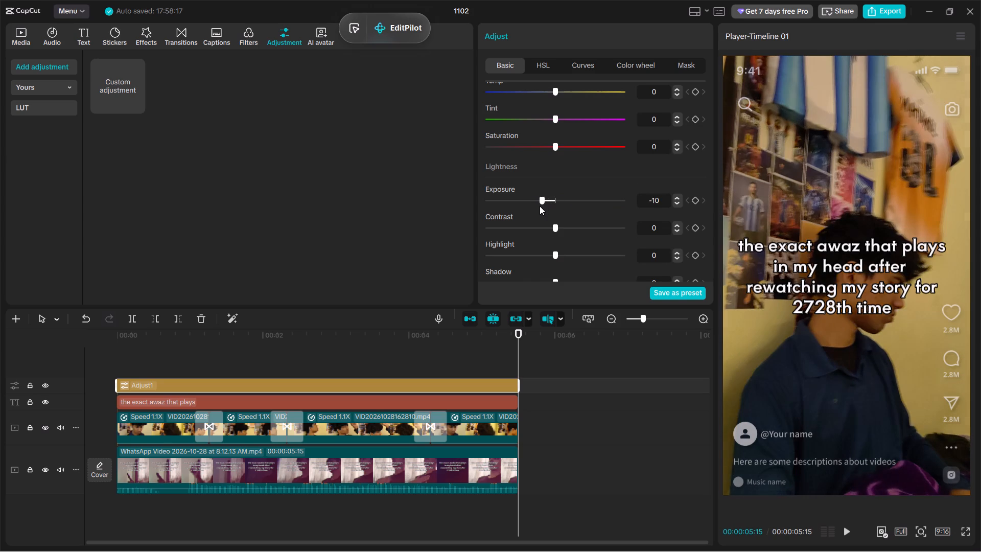
left_click(553, 230)
left_click_drag(553, 230, 568, 224)
left_click_drag(568, 224, 561, 227)
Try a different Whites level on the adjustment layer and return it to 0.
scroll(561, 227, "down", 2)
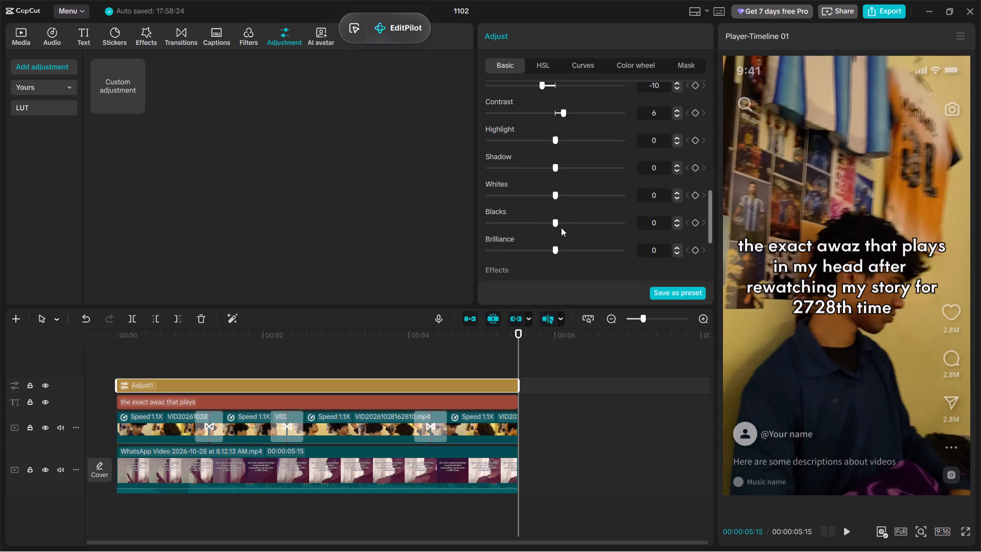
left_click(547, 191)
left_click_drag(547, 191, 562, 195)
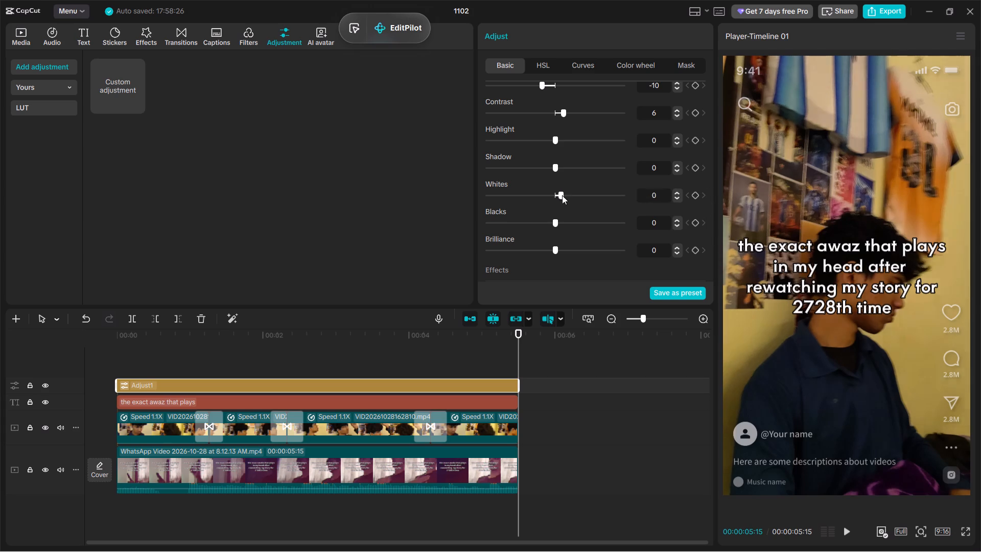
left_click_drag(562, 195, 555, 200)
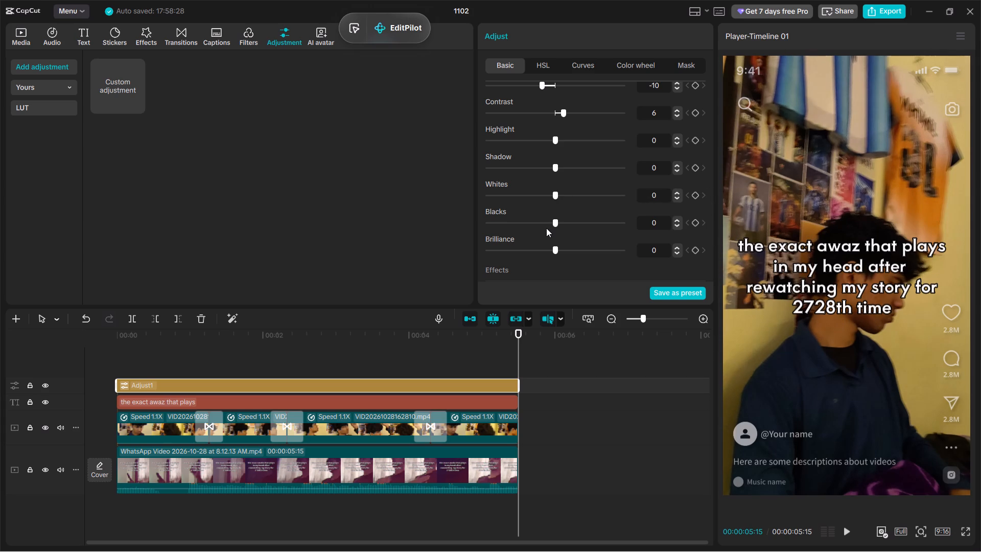
Set the adjustment layer's Blacks to -5 and Clarity to 24.
left_click(546, 228)
scroll(550, 225, "down", 1)
left_click(525, 267)
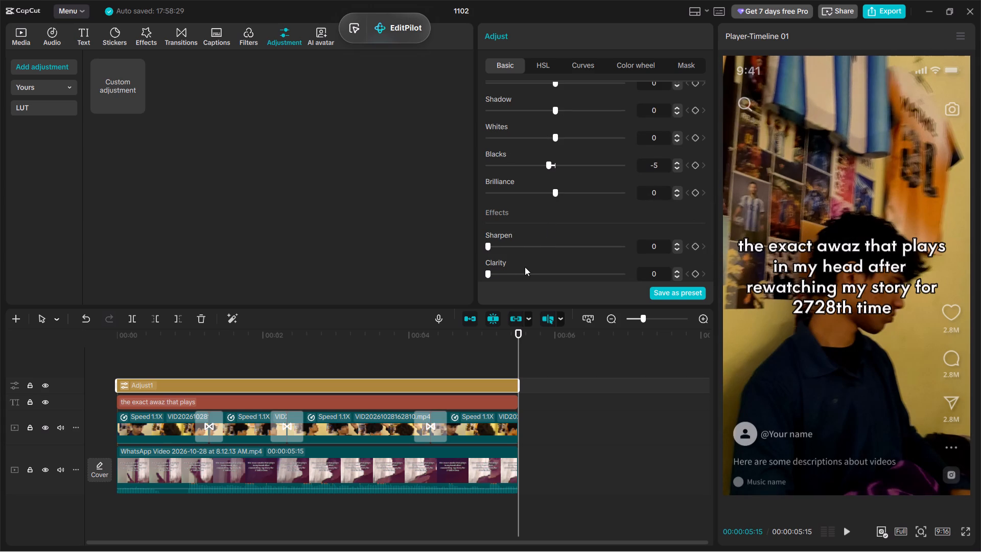
left_click(518, 272)
Raise the adjustment layer's Particles amount to give the footage a grainy look.
scroll(535, 236, "down", 2)
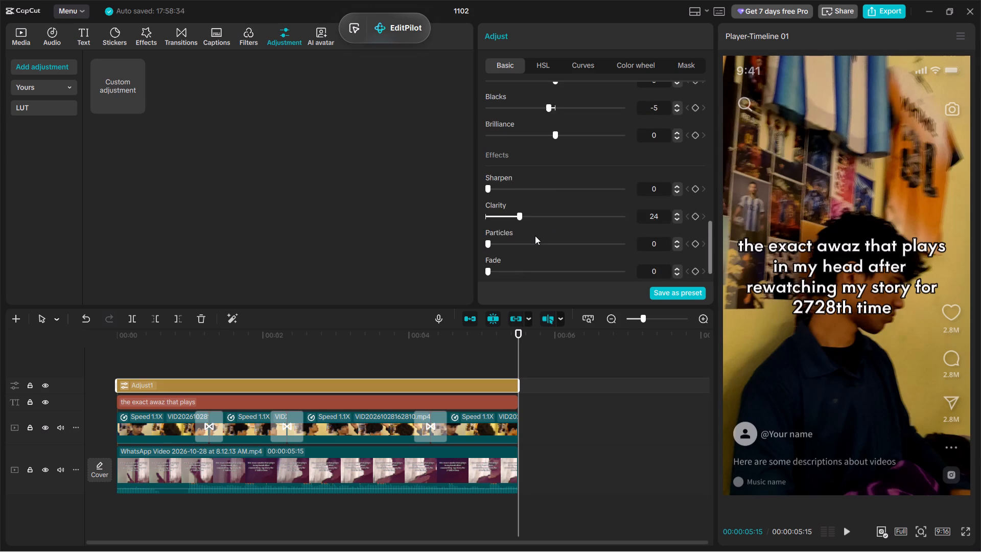
scroll(535, 236, "down", 1)
left_click_drag(536, 219, 587, 212)
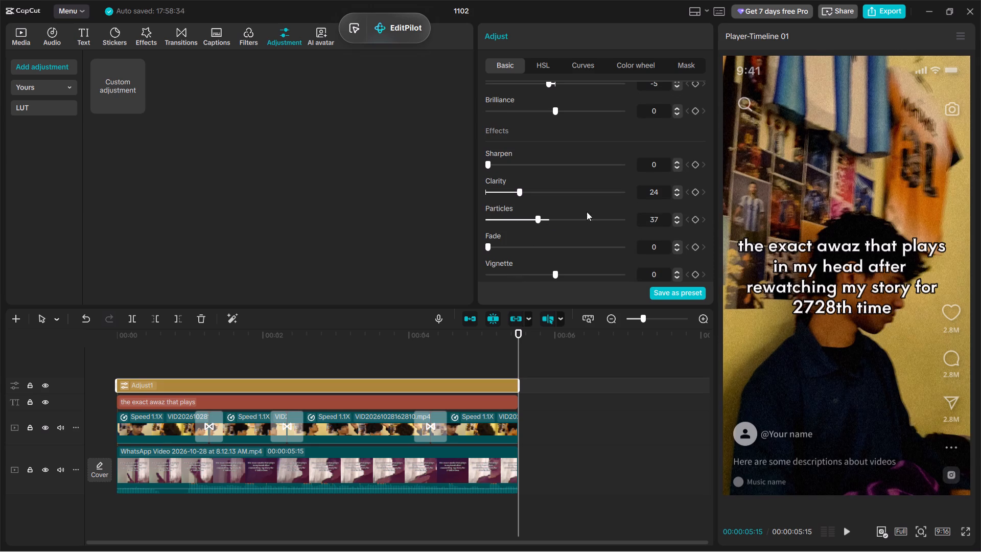
left_click_drag(587, 212, 668, 214)
Play the whole sequence from its beginning several times to review the colour and grain adjustments.
double_click(117, 360)
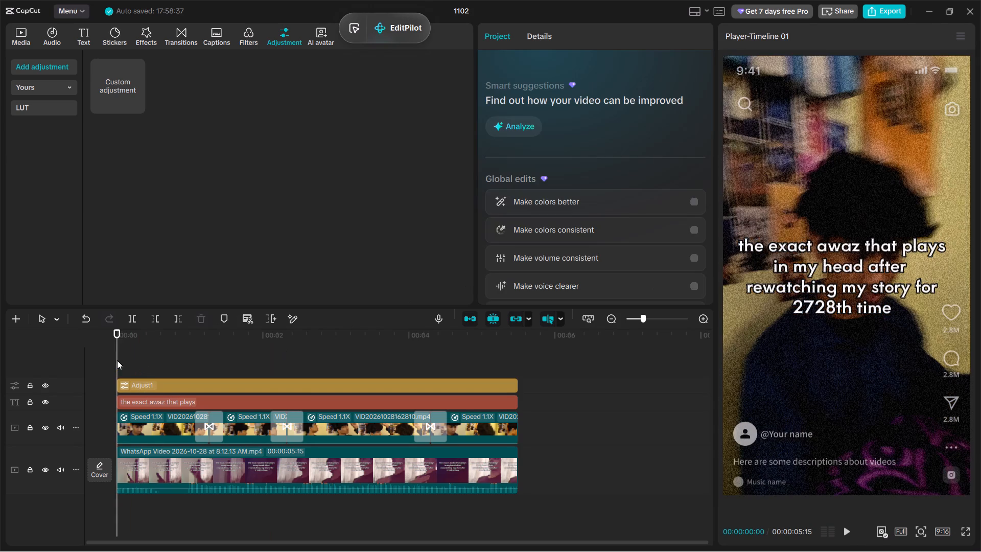
key("space")
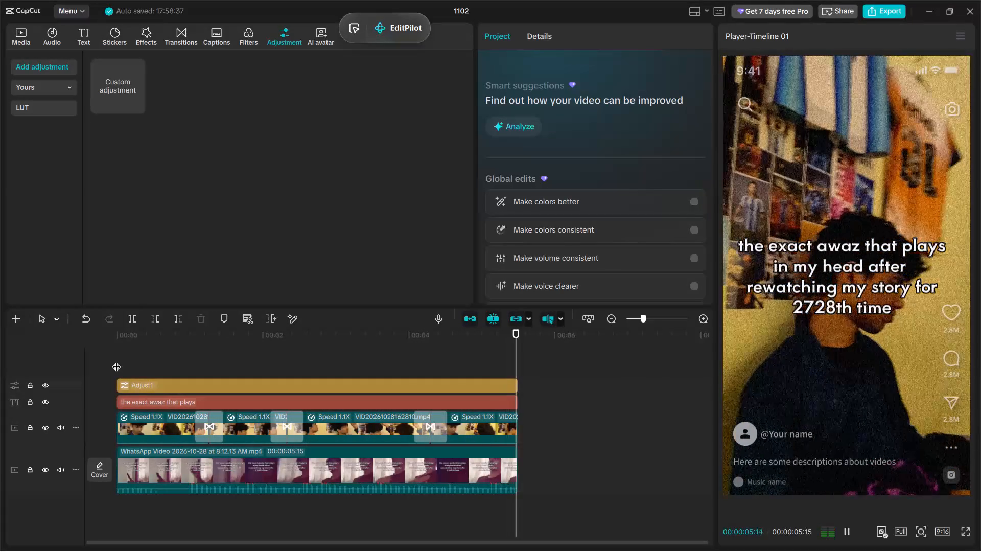
left_click(116, 360)
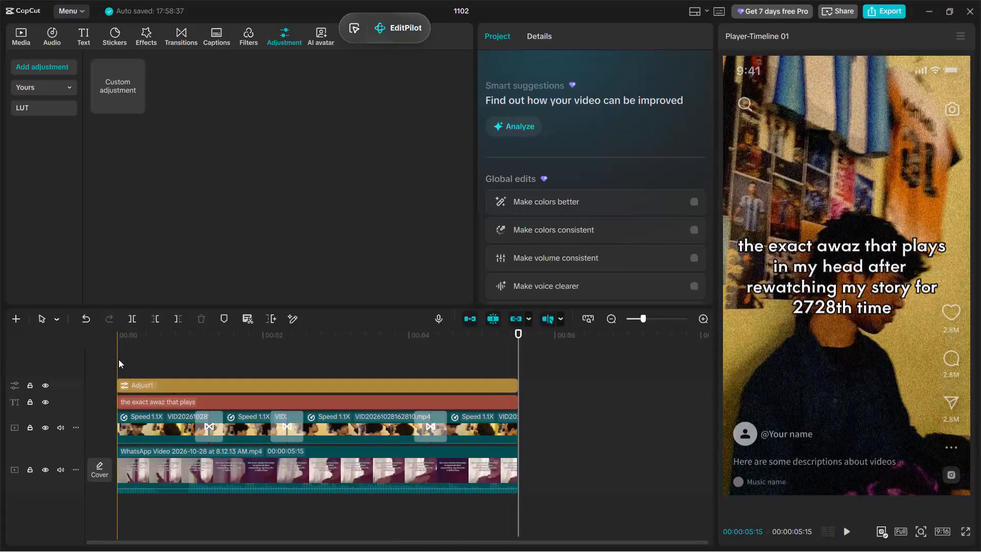
left_click(119, 359)
key("space")
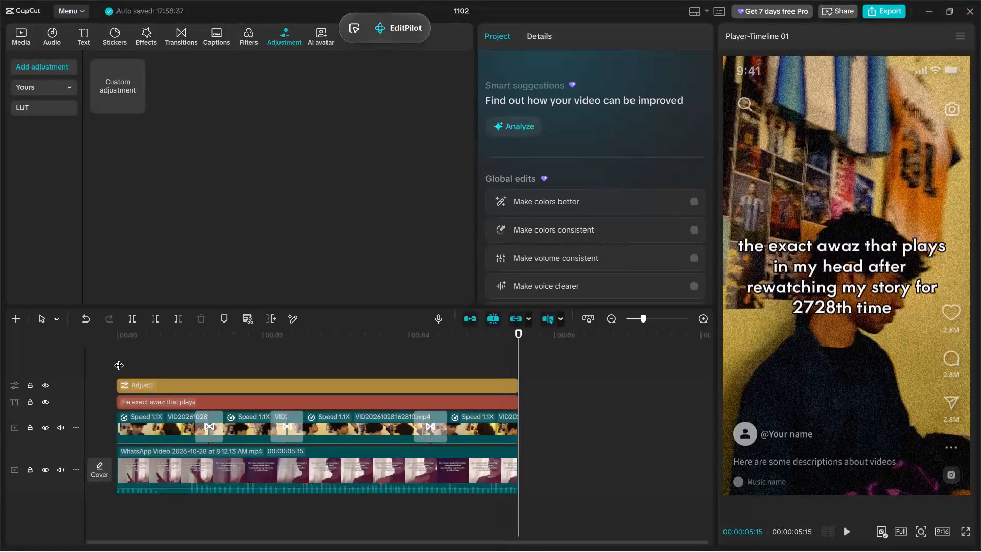
left_click(119, 359)
key("space")
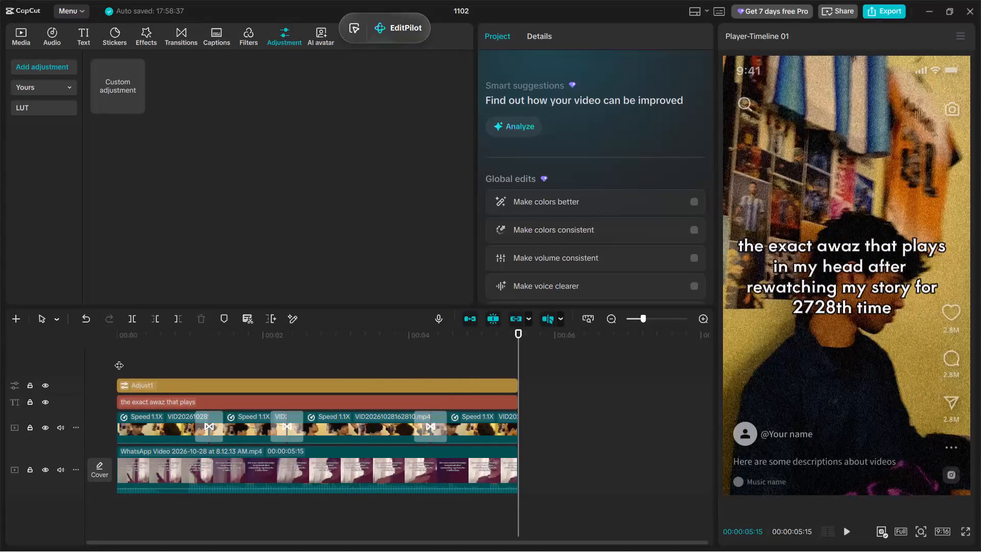
left_click(119, 359)
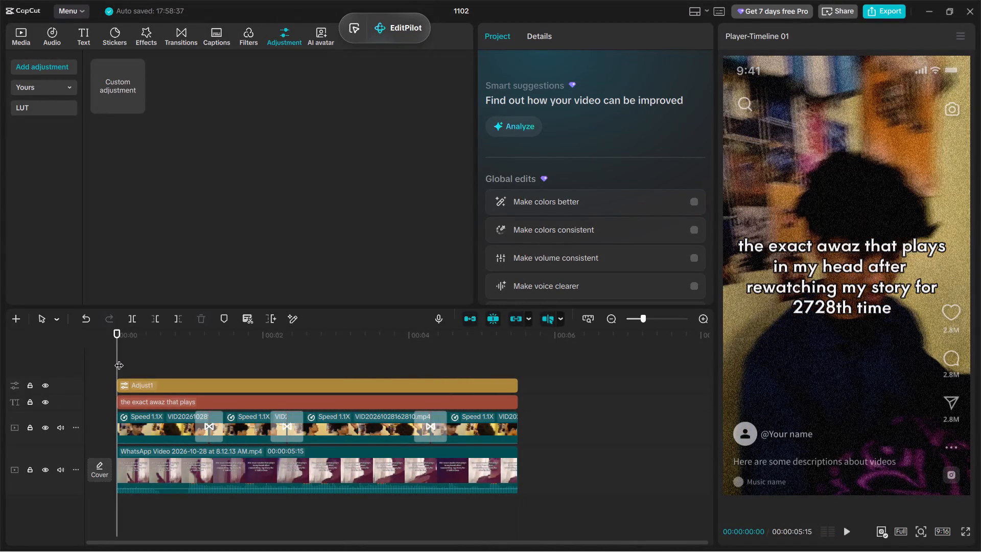
Combine everything on the timeline, including clips, transitions, caption and adjustment layer, into one compound clip.
key("ctrl+a")
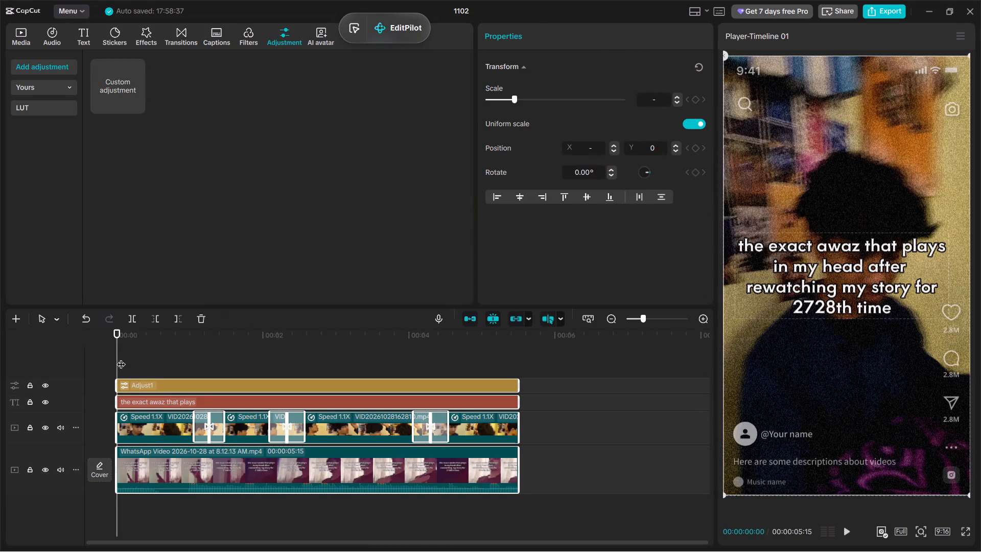
right_click(200, 398)
left_click(270, 389)
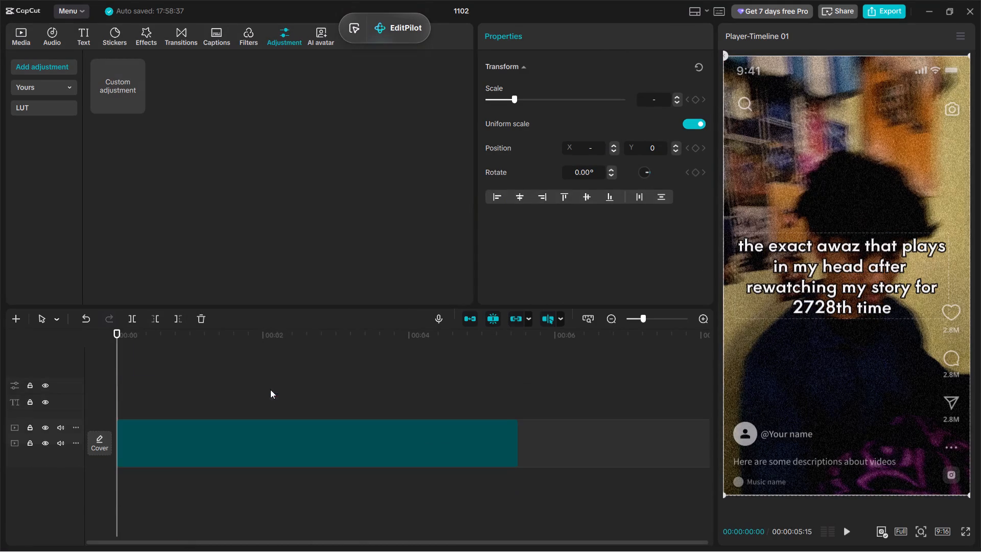
Pre-process the new compound clip.
right_click(168, 464)
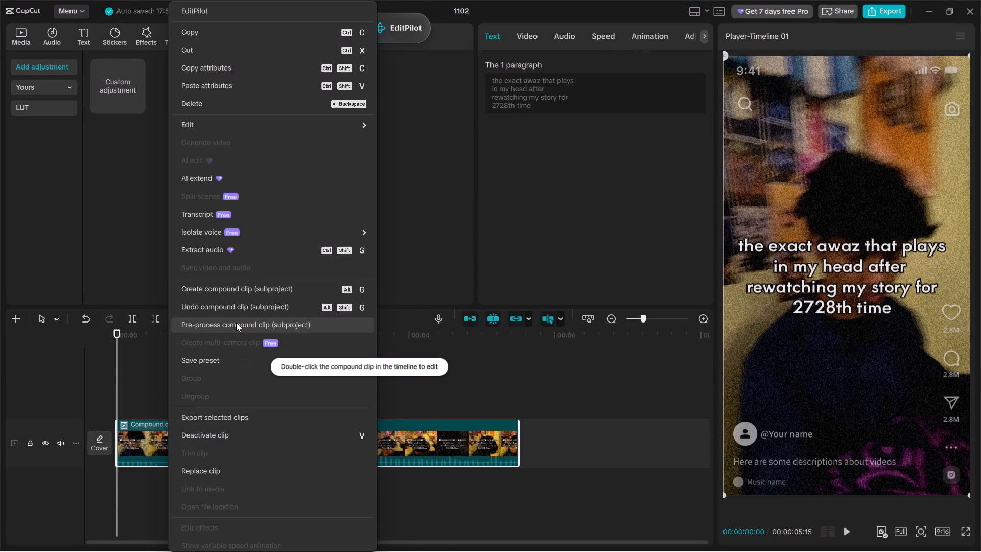
left_click(236, 323)
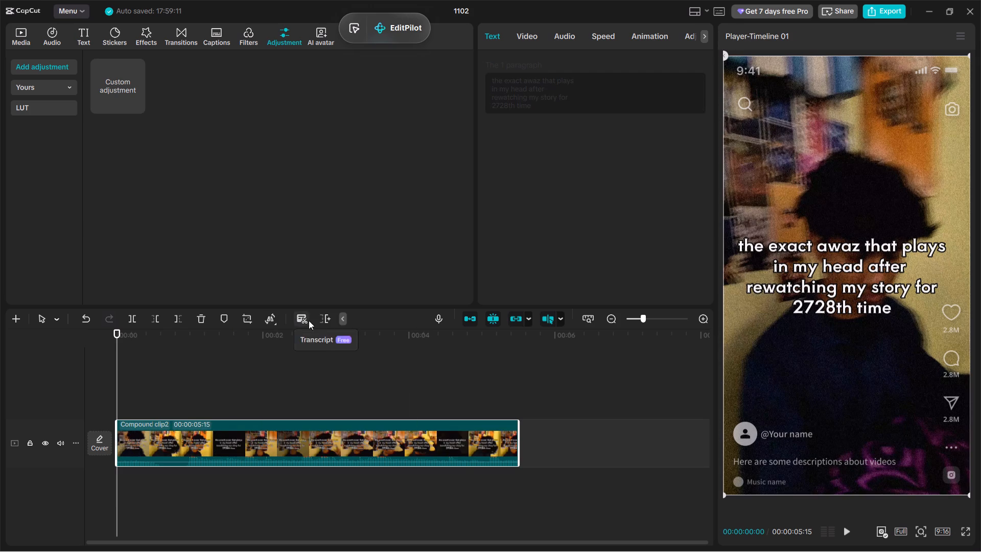
Save the pre-processed compound clip as a preset.
right_click(160, 450)
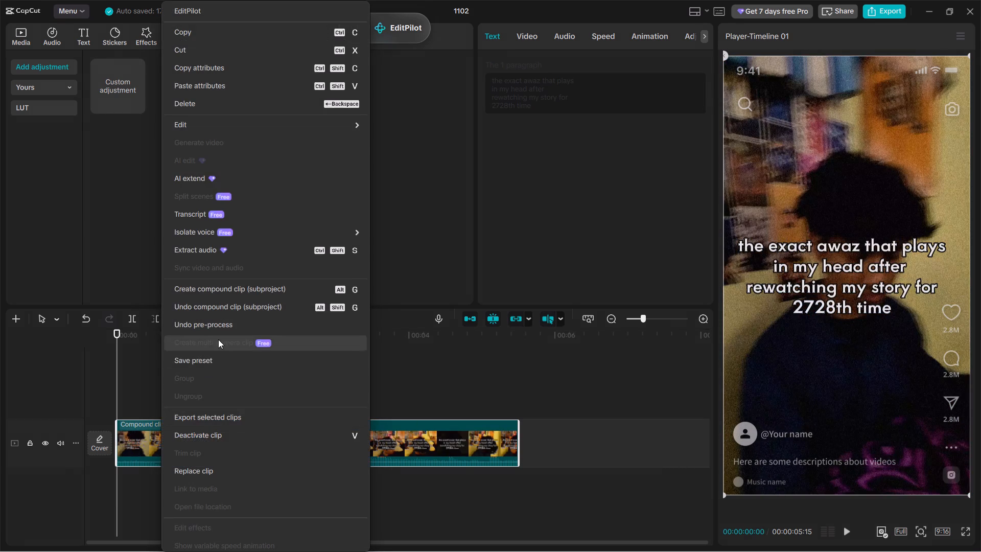
left_click(221, 354)
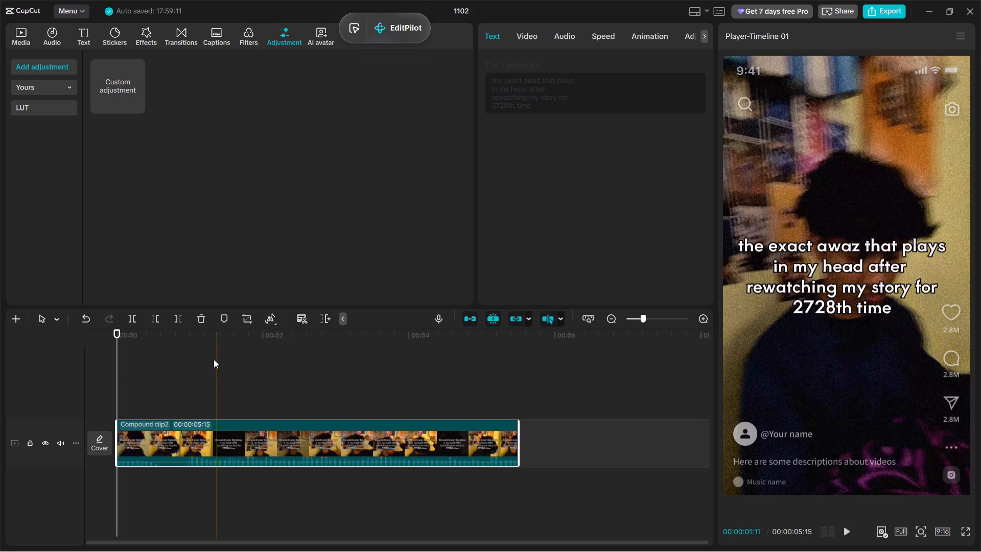
Play the pre-processed compound clip from its beginning several times to check the finished edit.
left_click(130, 402)
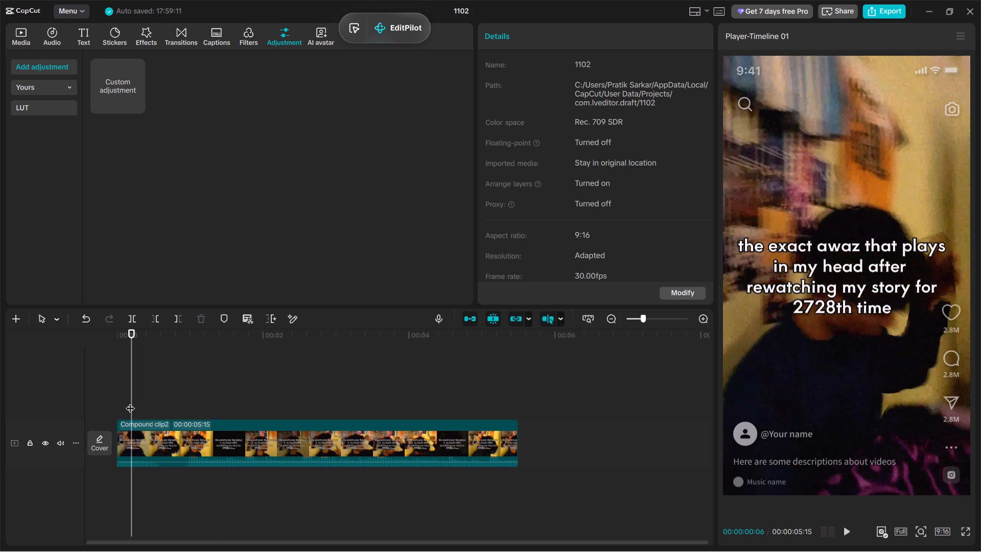
left_click(130, 402)
left_click_drag(130, 402, 73, 404)
key("space")
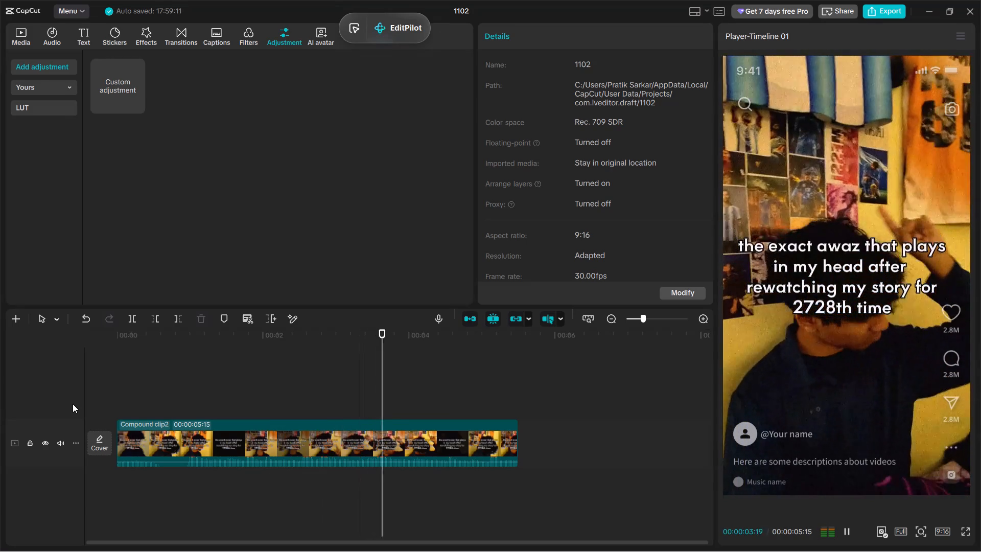
left_click(73, 404)
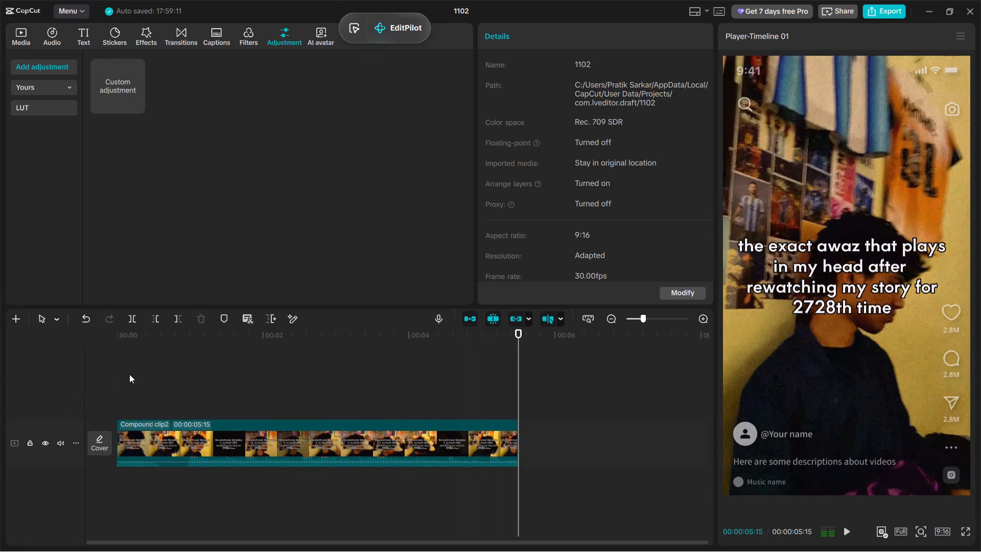
left_click(129, 374)
left_click_drag(129, 374, 116, 380)
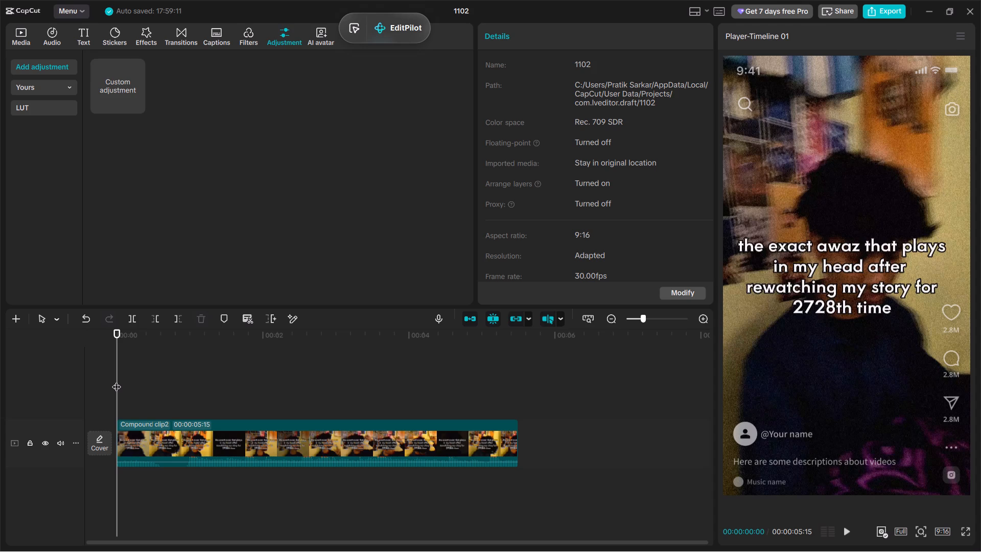
left_click(116, 380)
key("space")
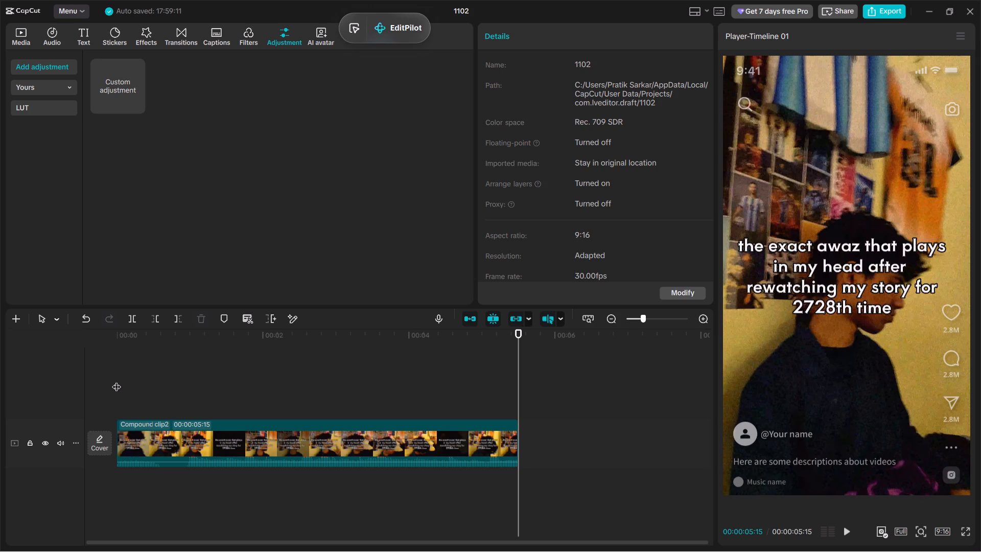
left_click(118, 380)
left_click(118, 380)
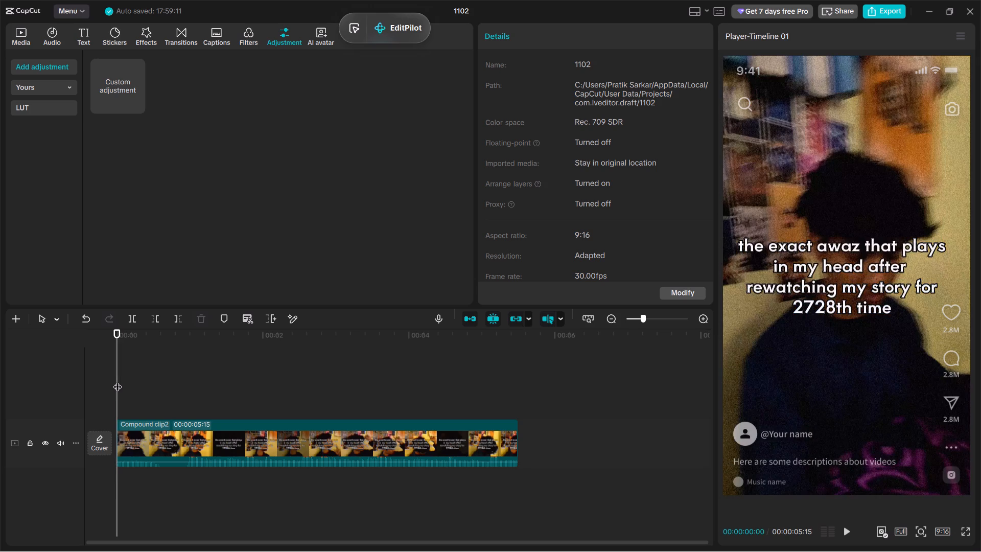
key("space")
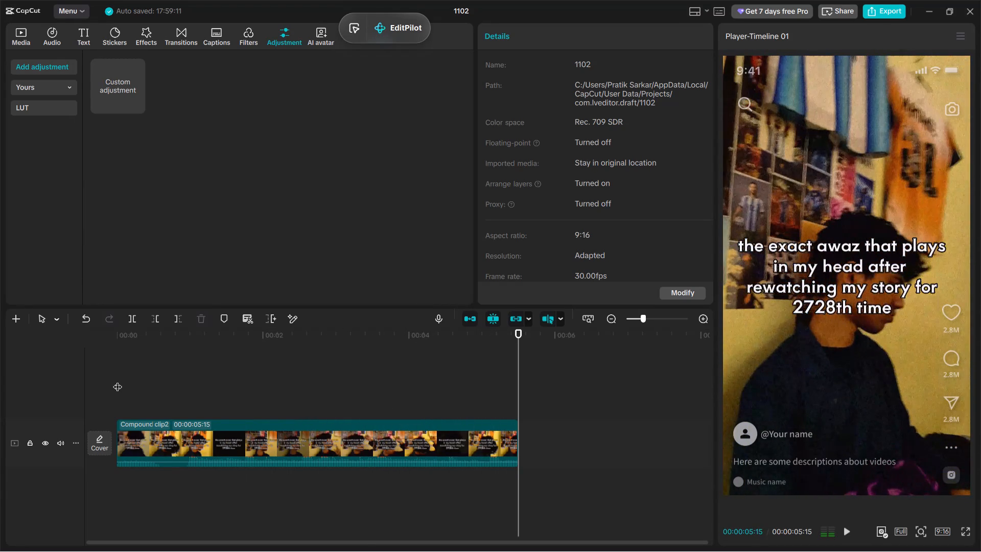
Save the compound clip as a preset once more.
right_click(238, 449)
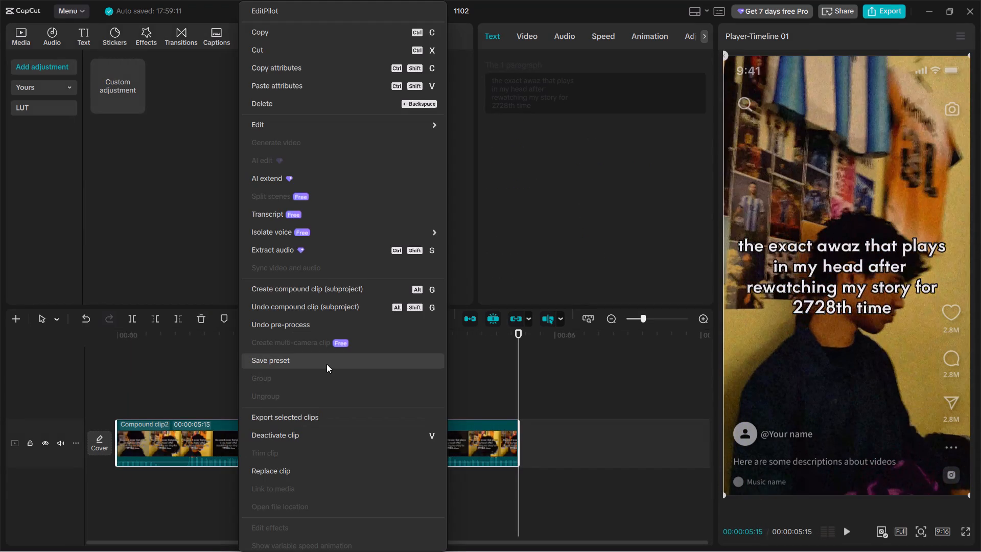
left_click(326, 364)
Switch to File Explorer and open CapCut's preset Resources folder under AppData, Local, CapCut, User Data, Presets, Combination.
key("super+r")
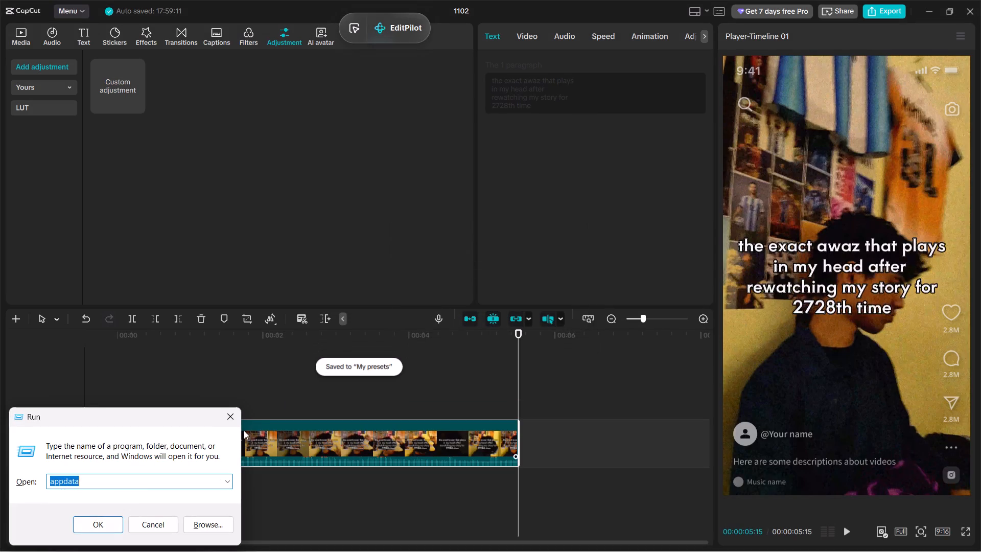
left_click(119, 520)
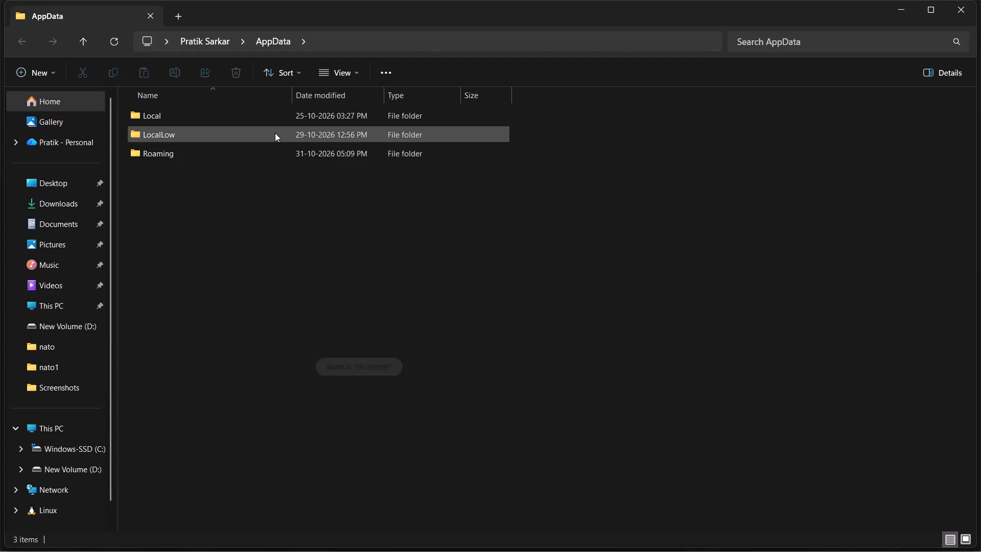
double_click(281, 113)
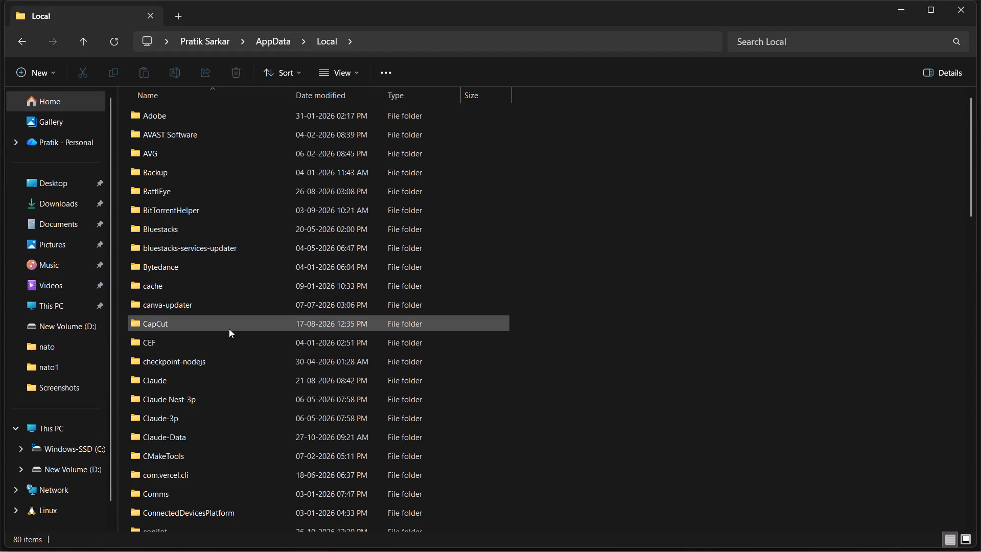
double_click(229, 328)
double_click(233, 160)
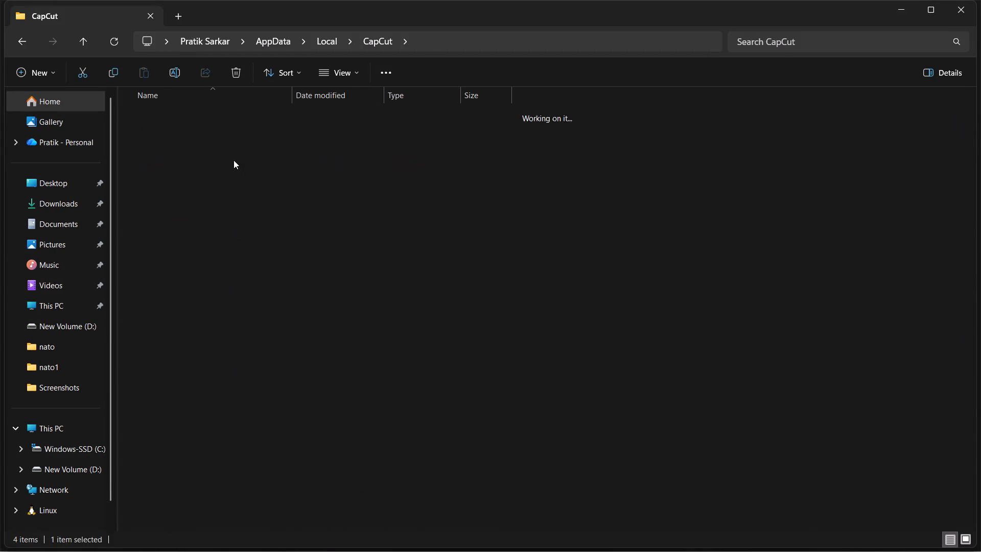
double_click(208, 438)
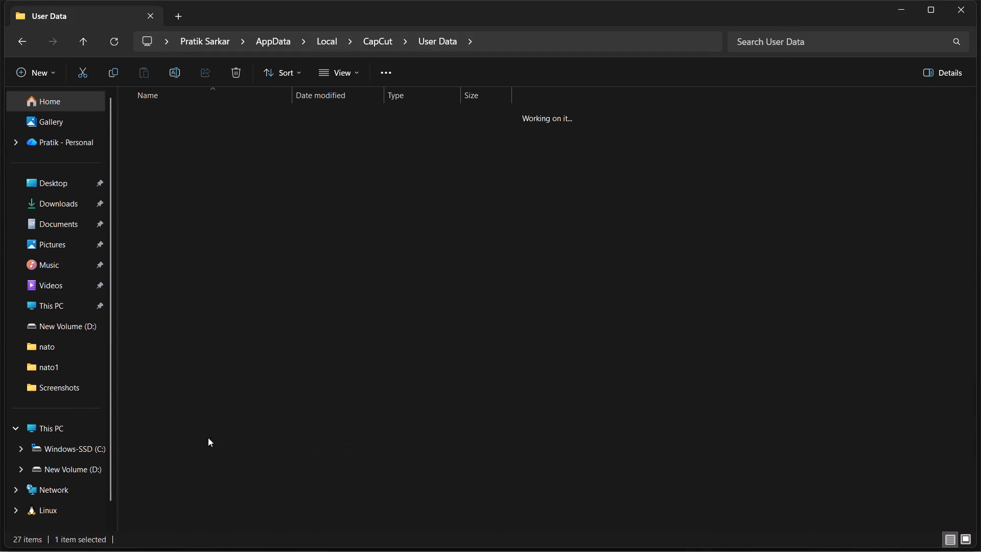
double_click(215, 141)
double_click(242, 133)
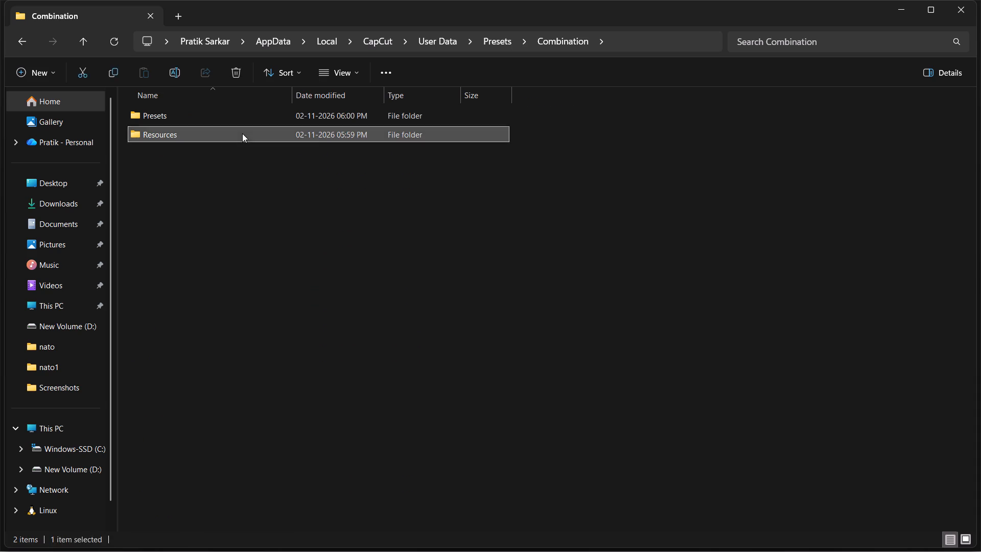
Add 0137b8fe317ebd68c0cfc6c686fdf0e3.mp4 from the Resources folder to the CapCut timeline on a track above the compound clip, starting at 00:00.
left_click_drag(572, 15, 973, 186)
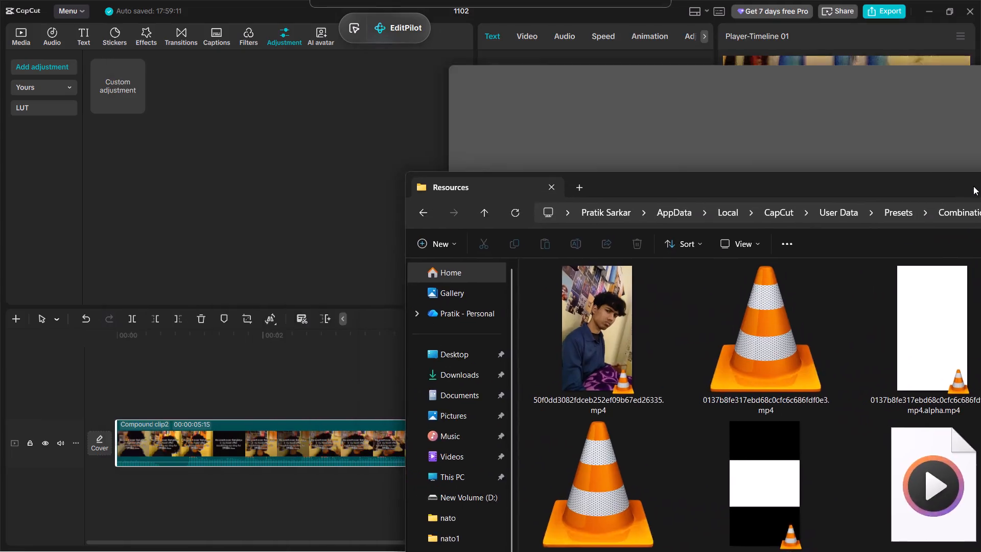
left_click_drag(973, 186, 974, 186)
left_click_drag(866, 170, 358, 342)
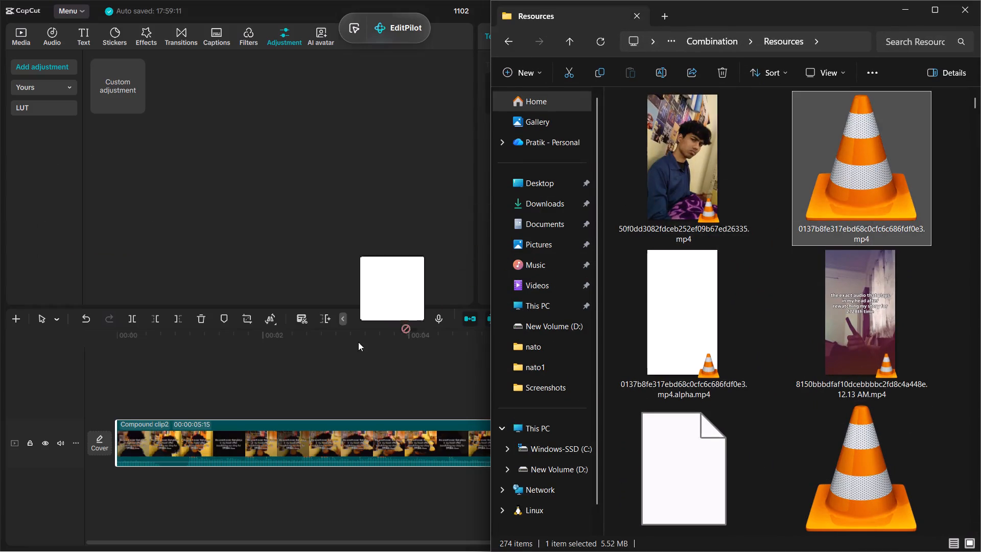
left_click_drag(358, 342, 131, 417)
left_click_drag(541, 393, 179, 390)
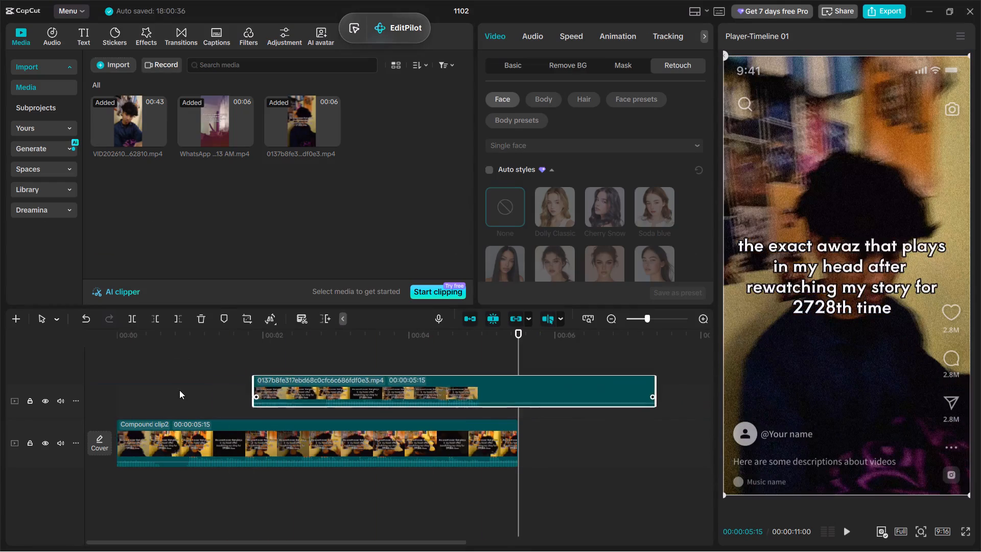
left_click_drag(179, 390, 83, 393)
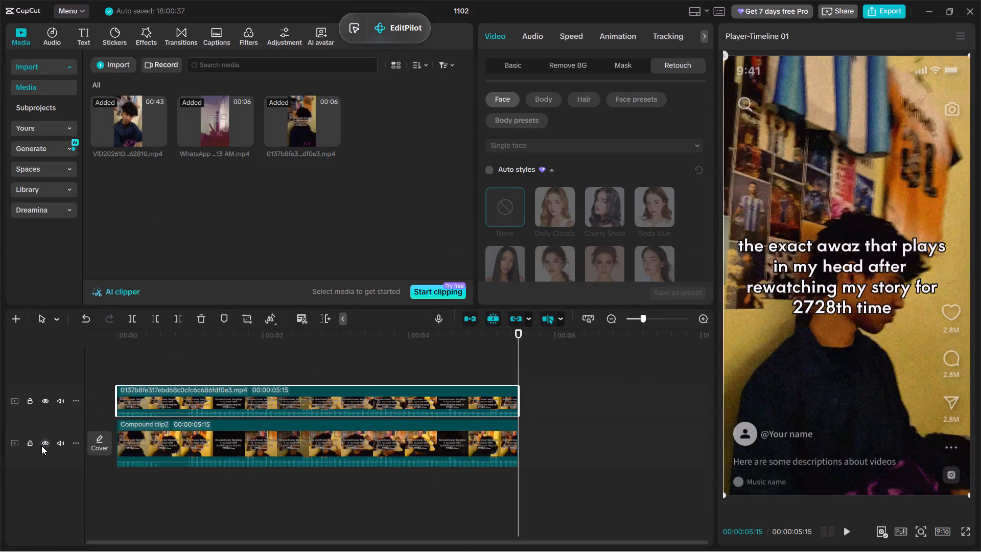
Hide the track that holds the compound clip.
left_click(41, 446)
Export the timeline as a video to the nato folder in Videos with the existing export settings, and close the export dialog.
left_click(884, 10)
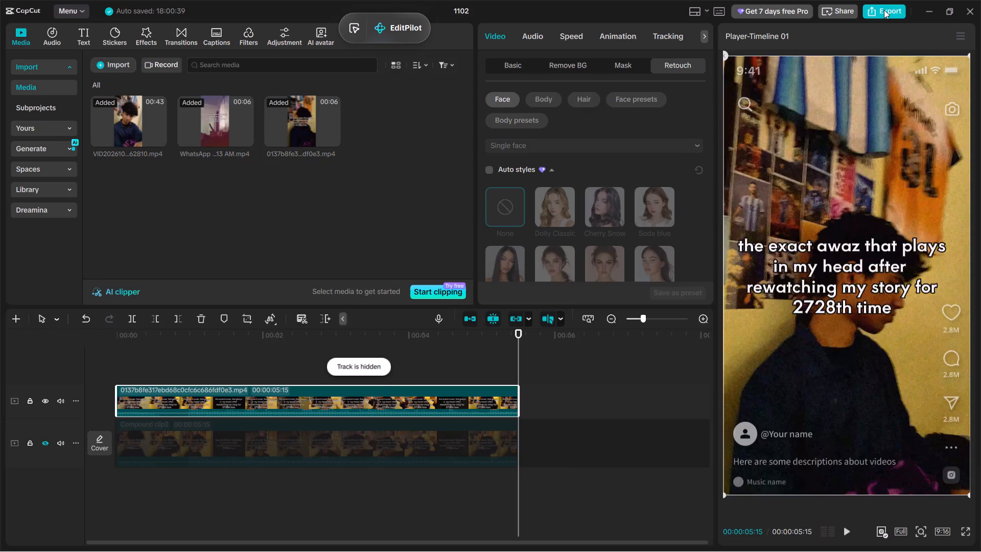
left_click(699, 154)
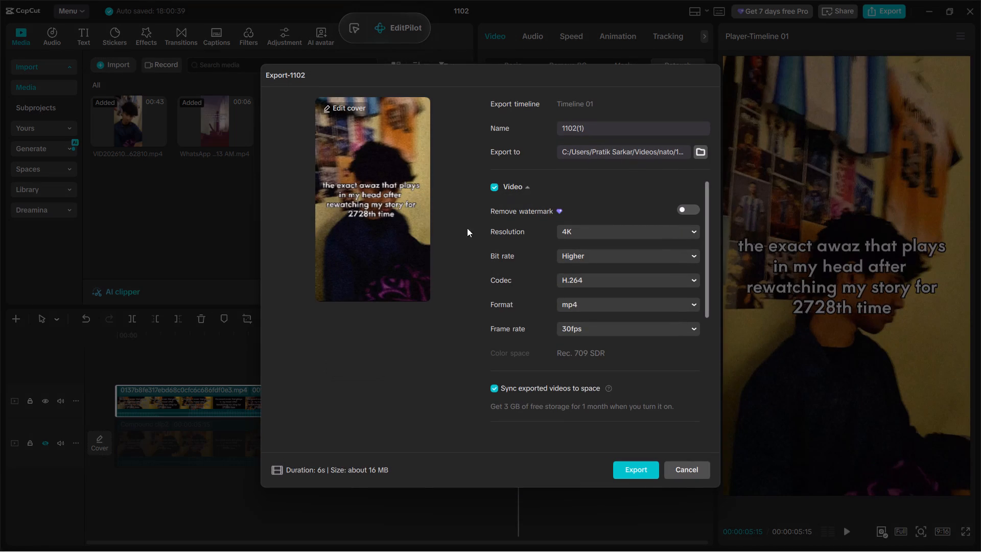
left_click(143, 252)
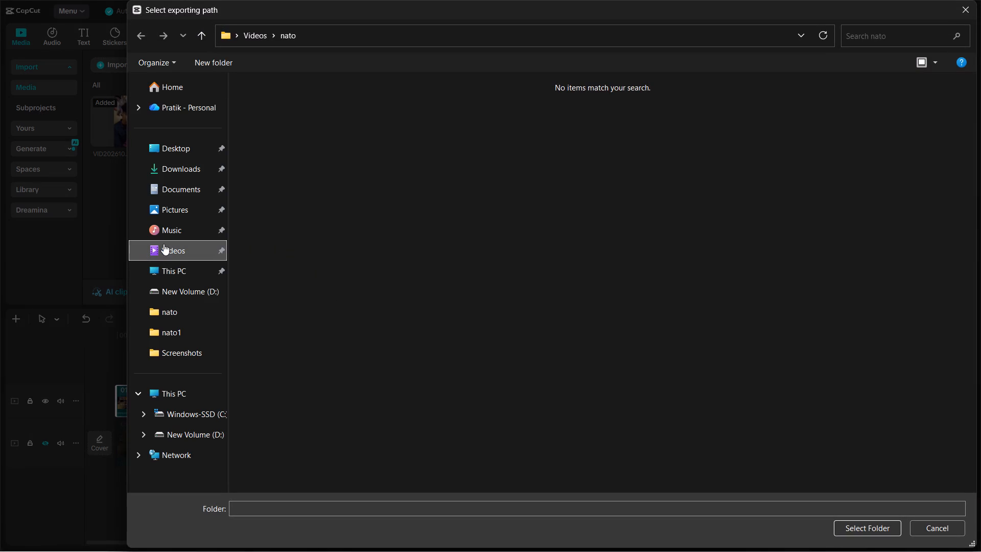
left_click(163, 244)
left_click(340, 127)
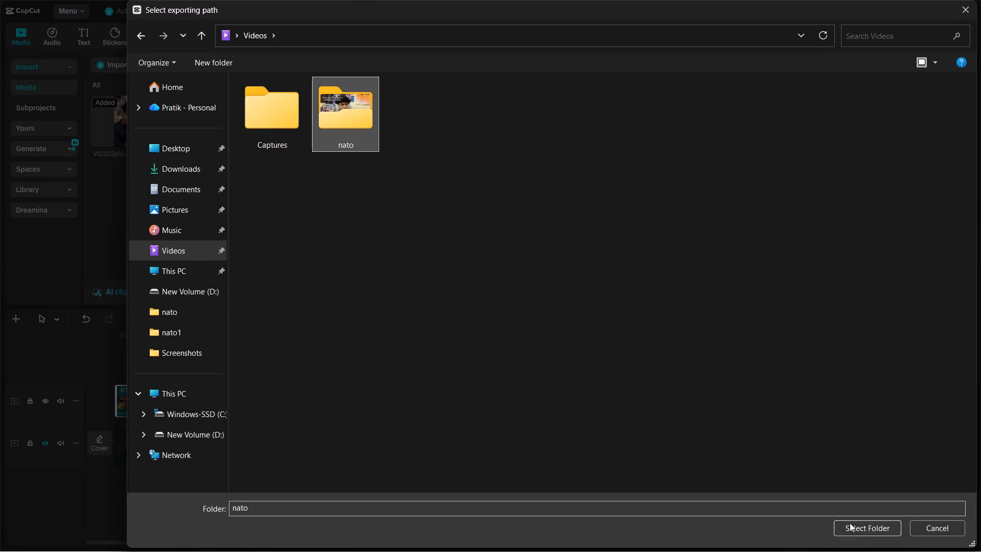
left_click(849, 523)
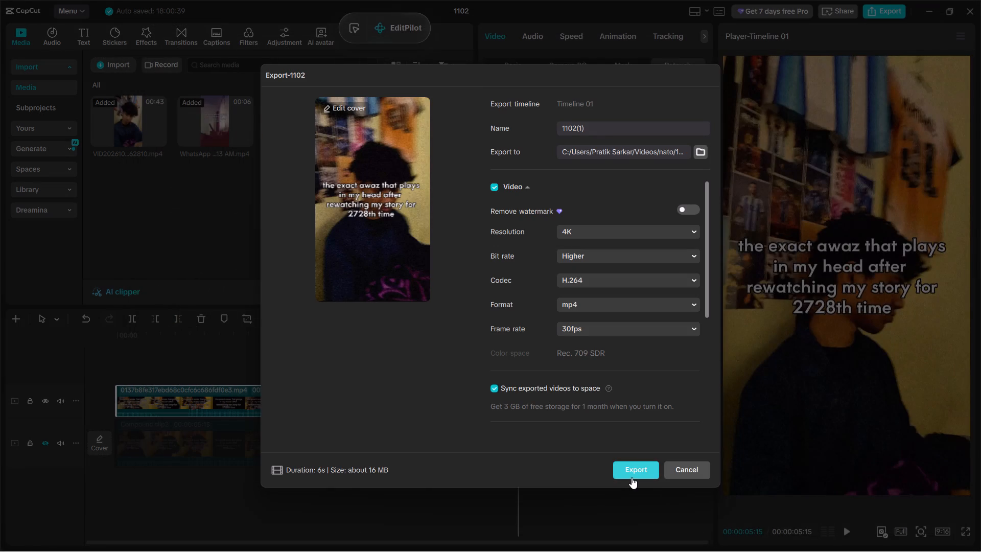
left_click(631, 477)
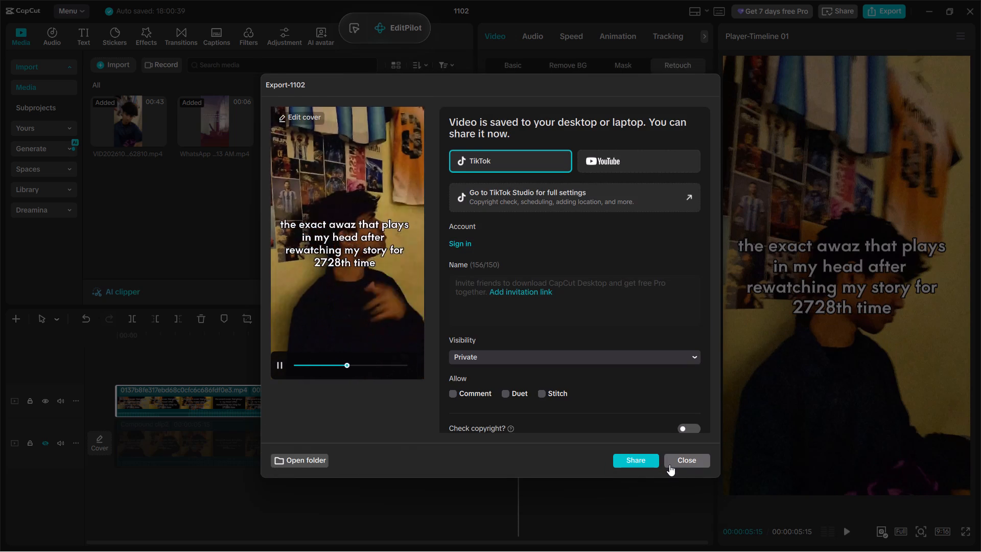
left_click(669, 465)
Close the 1102 project and exit CapCut.
left_click(967, 9)
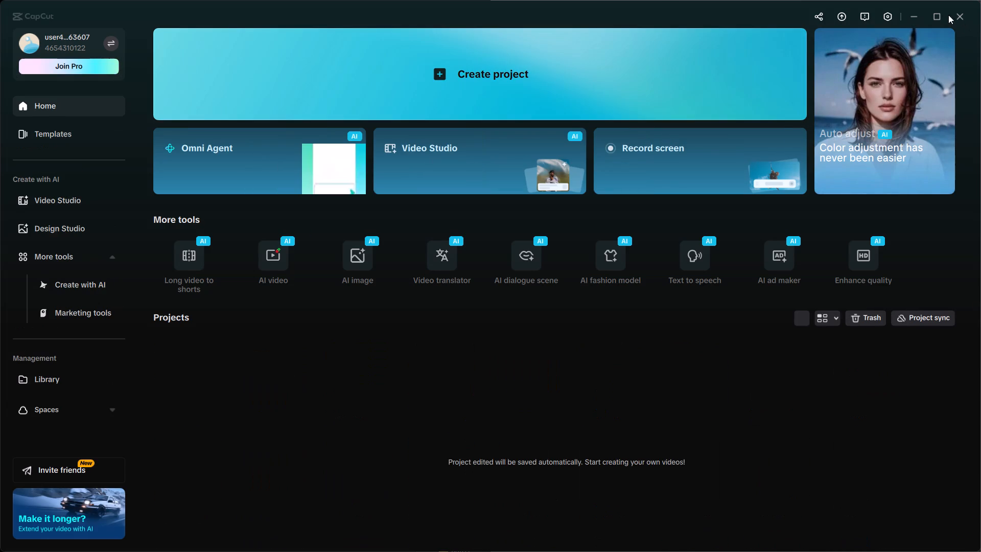
left_click(909, 21)
left_click(960, 15)
Move the Resources folder window on the desktop until its window controls are in view.
left_click(830, 174)
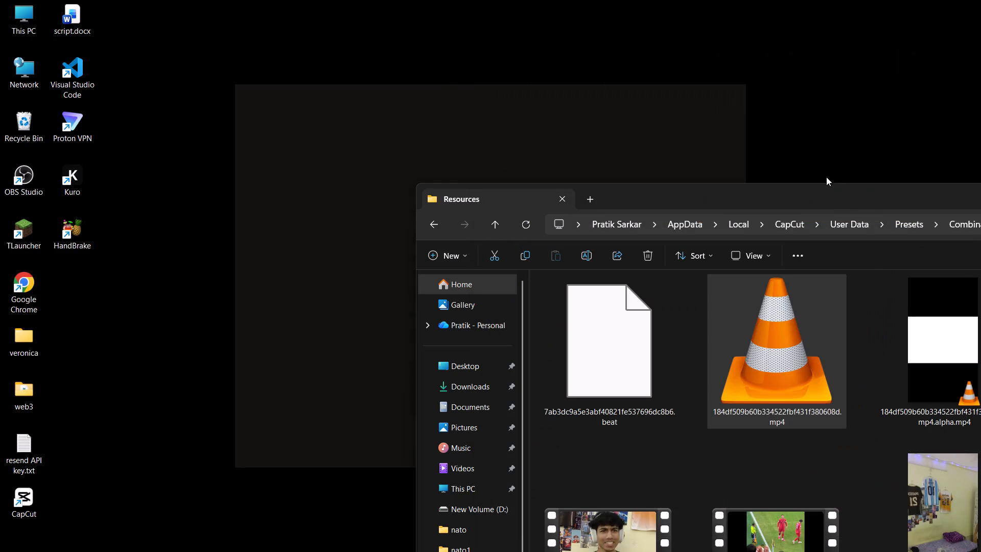
left_click_drag(826, 205, 601, 205)
left_click_drag(651, 207, 445, 196)
left_click_drag(671, 192, 135, 119)
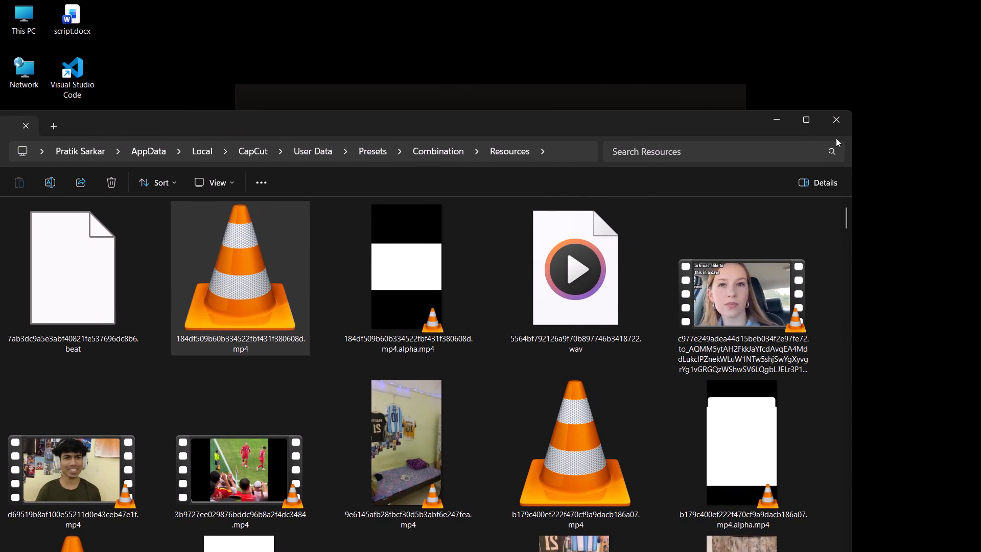